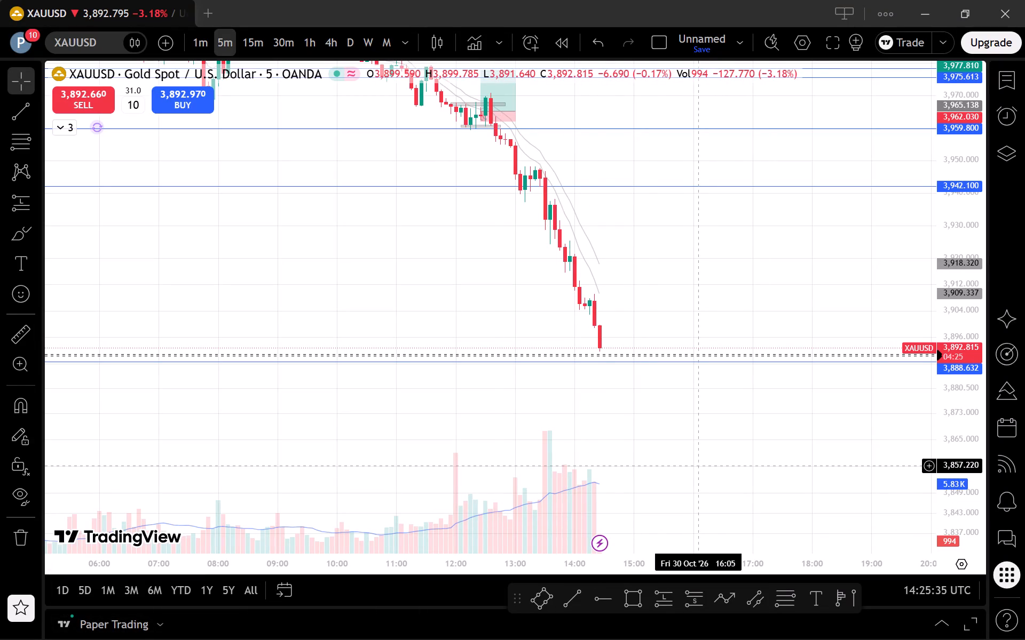
Switch XAUUSD to the 1-minute chart and delete the price alert crossing 3,890.908.
left_click(201, 41)
left_click_drag(956, 521, 946, 452)
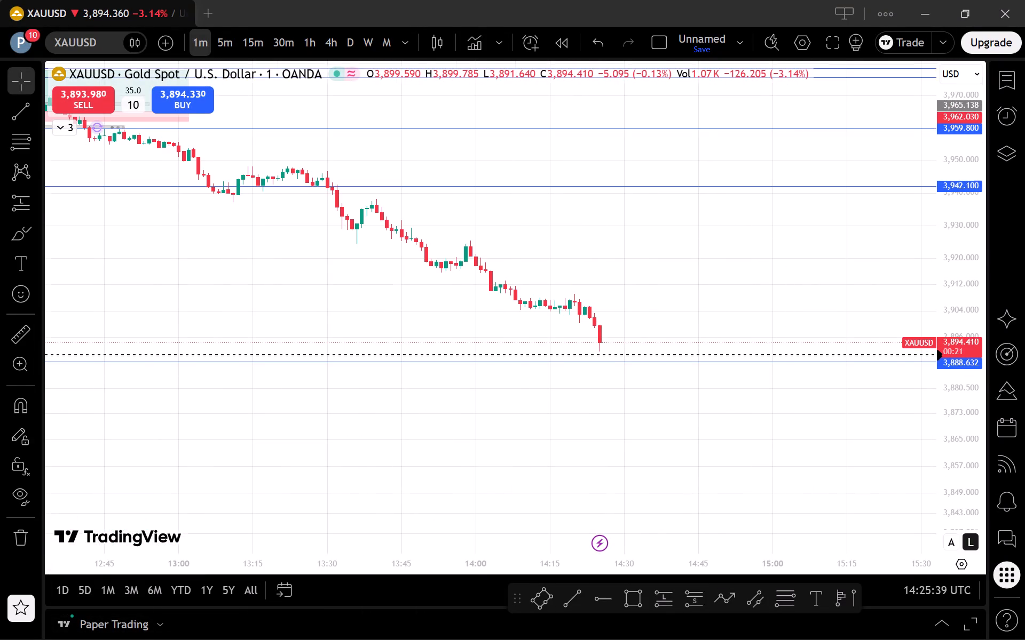
left_click_drag(946, 452, 929, 309)
left_click(877, 418)
left_click(880, 429)
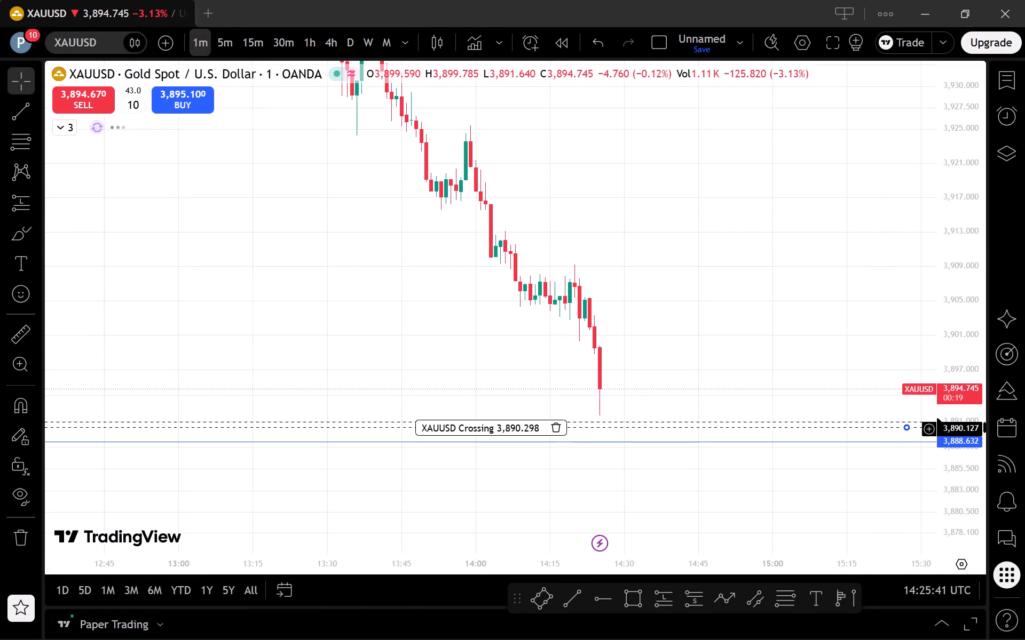
left_click(872, 423)
left_click(557, 420)
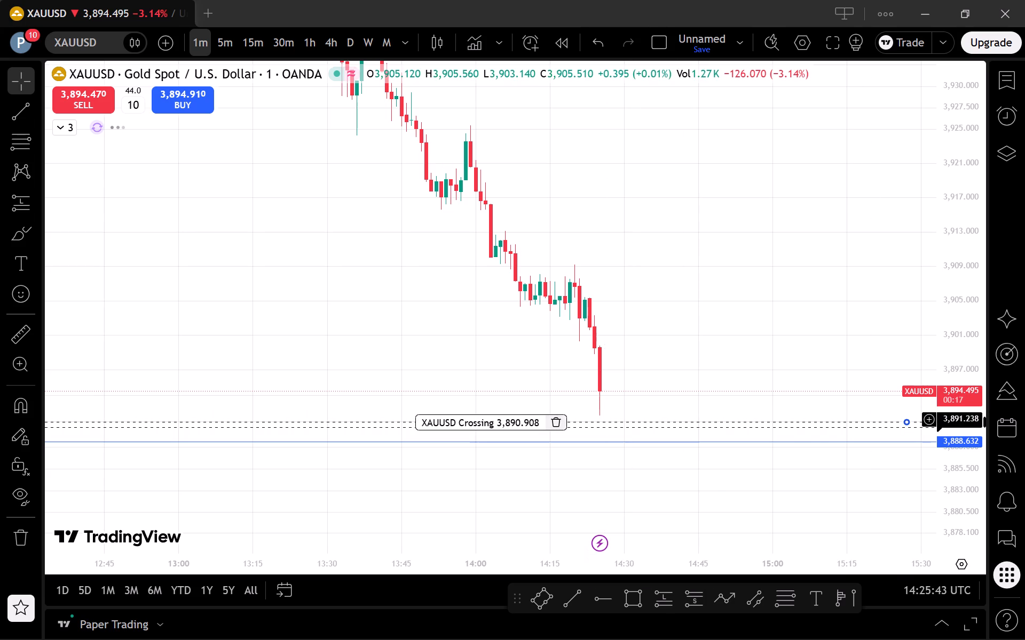
left_click(657, 392)
left_click(654, 385)
Examine the XAUUSD drop on the 1-minute and 5-minute charts and against earlier lows and marked levels on the daily chart.
scroll(719, 482, "up", 1)
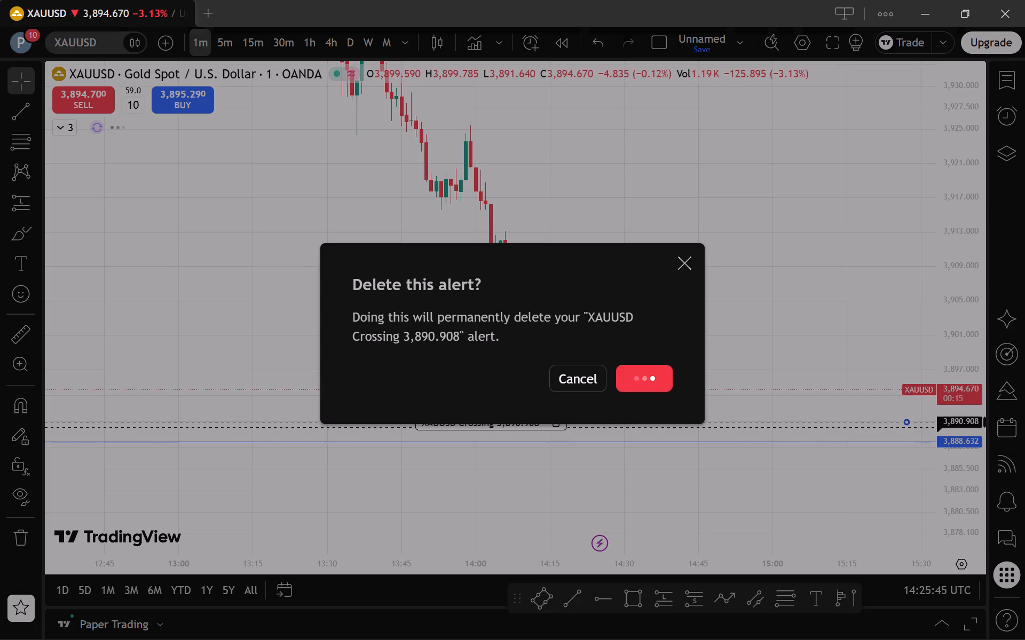
left_click_drag(709, 515, 801, 507)
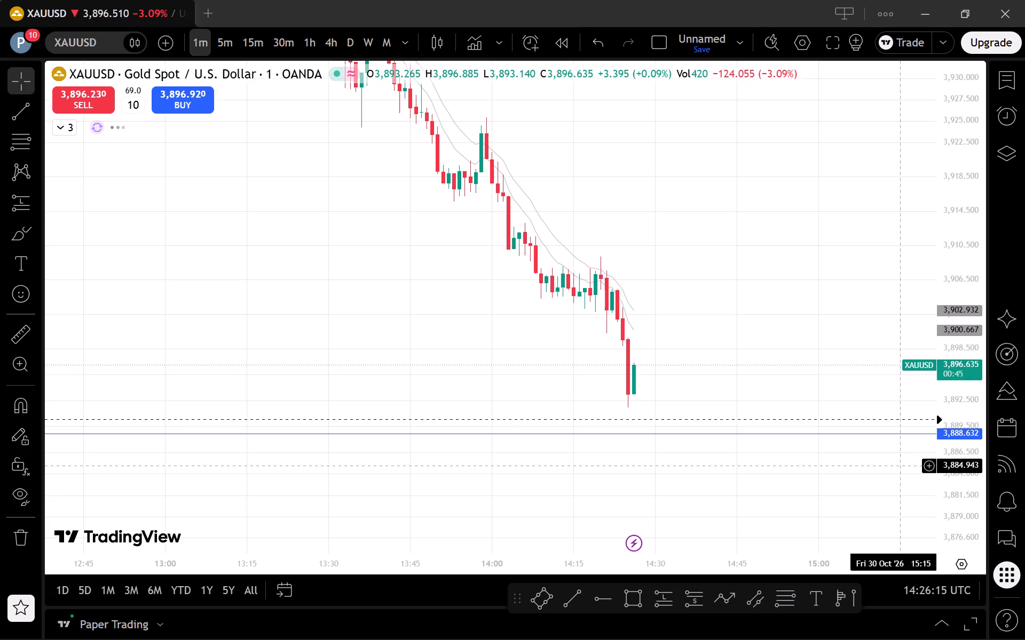
left_click(228, 44)
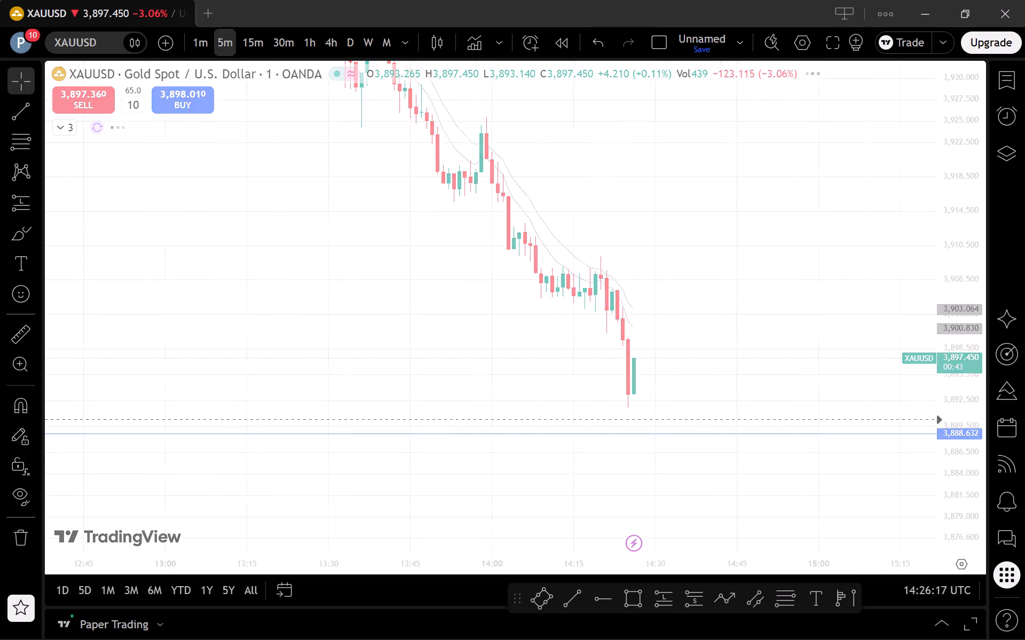
left_click_drag(969, 244, 952, 489)
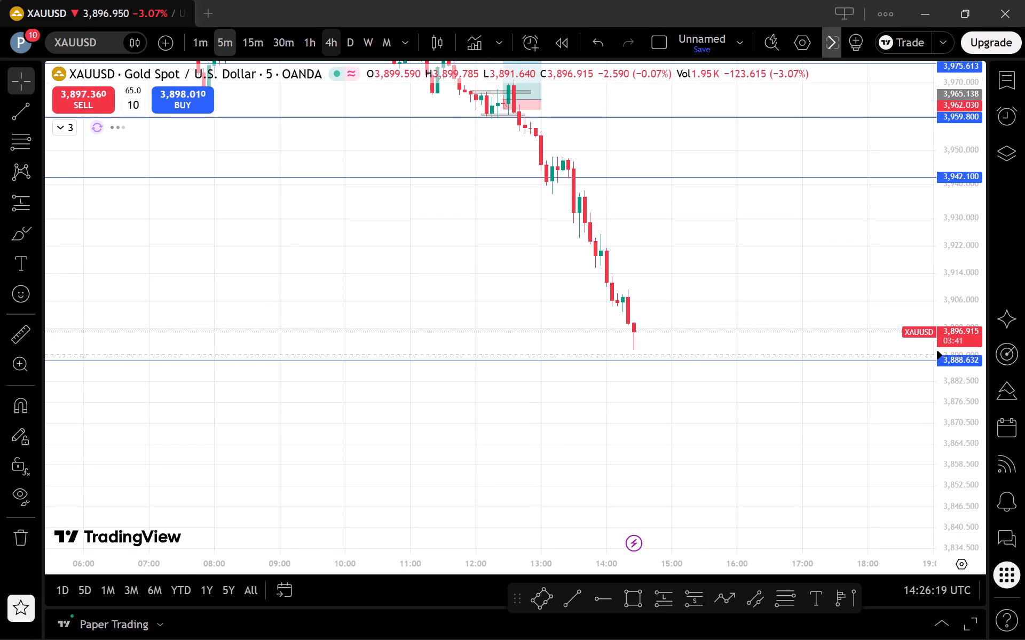
left_click(351, 42)
left_click_drag(958, 166, 962, 534)
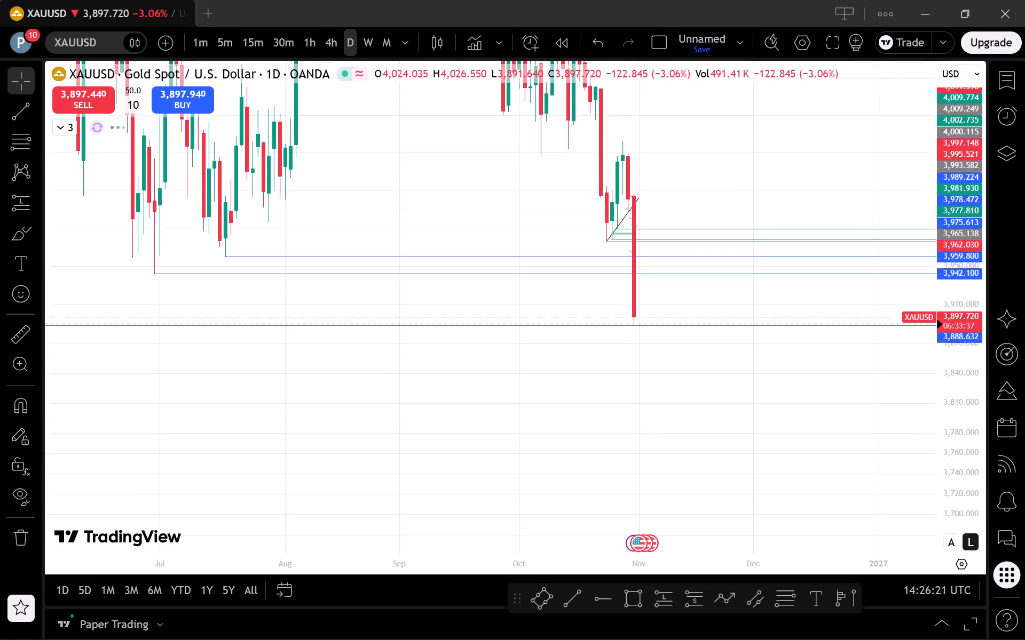
left_click_drag(962, 534, 944, 598)
scroll(898, 415, "down", 2)
left_click_drag(969, 134, 965, 428)
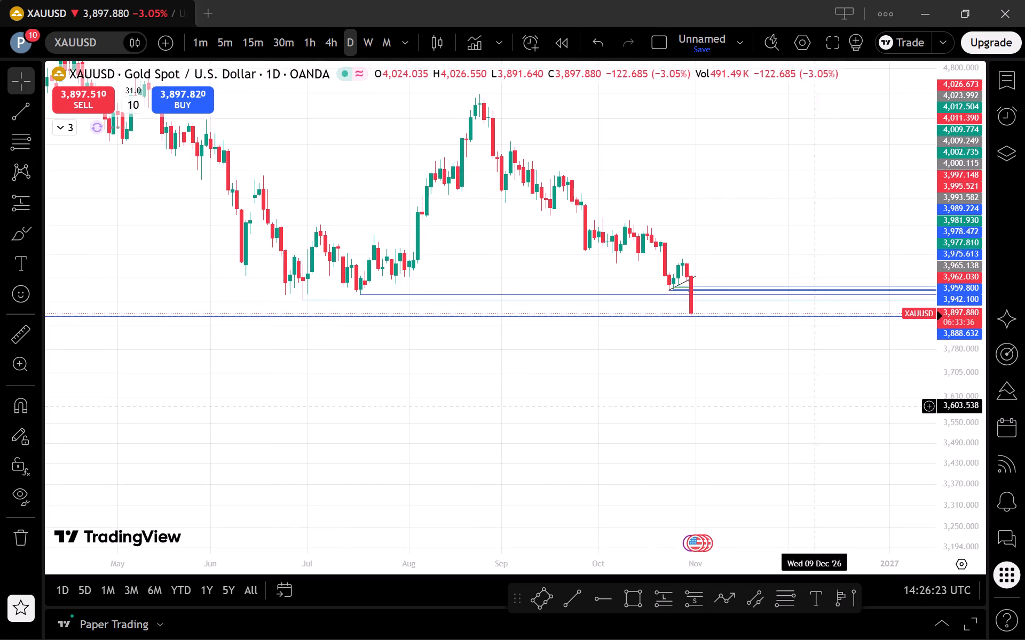
scroll(692, 414, "down", 8)
left_click_drag(706, 412, 708, 490)
scroll(871, 450, "down", 3)
scroll(893, 414, "up", 12)
left_click_drag(971, 508, 895, 267)
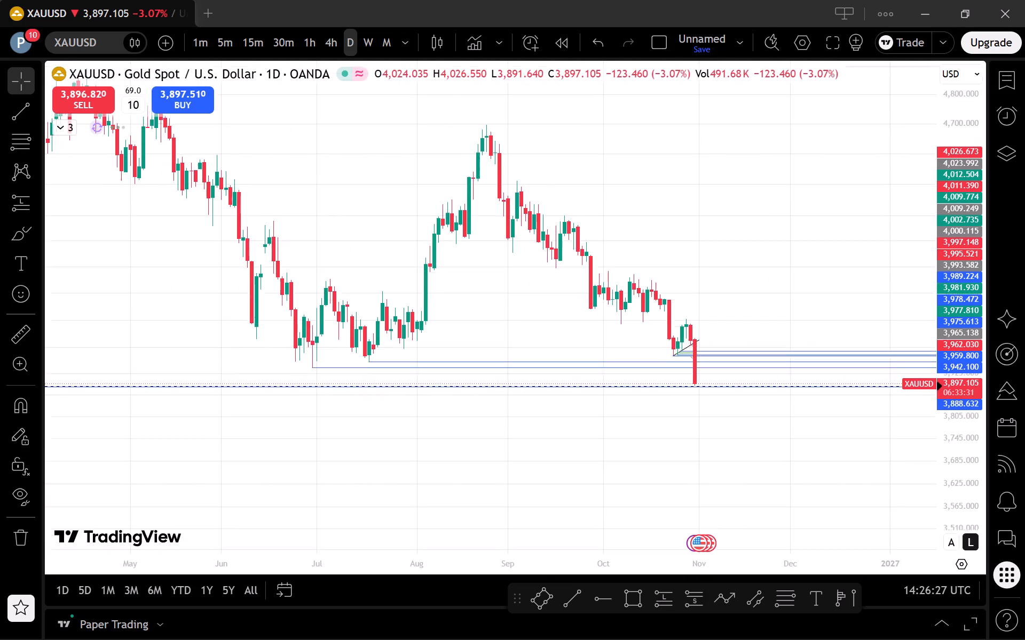
left_click_drag(895, 267, 882, 111)
scroll(878, 147, "up", 4)
left_click_drag(989, 169, 957, 419)
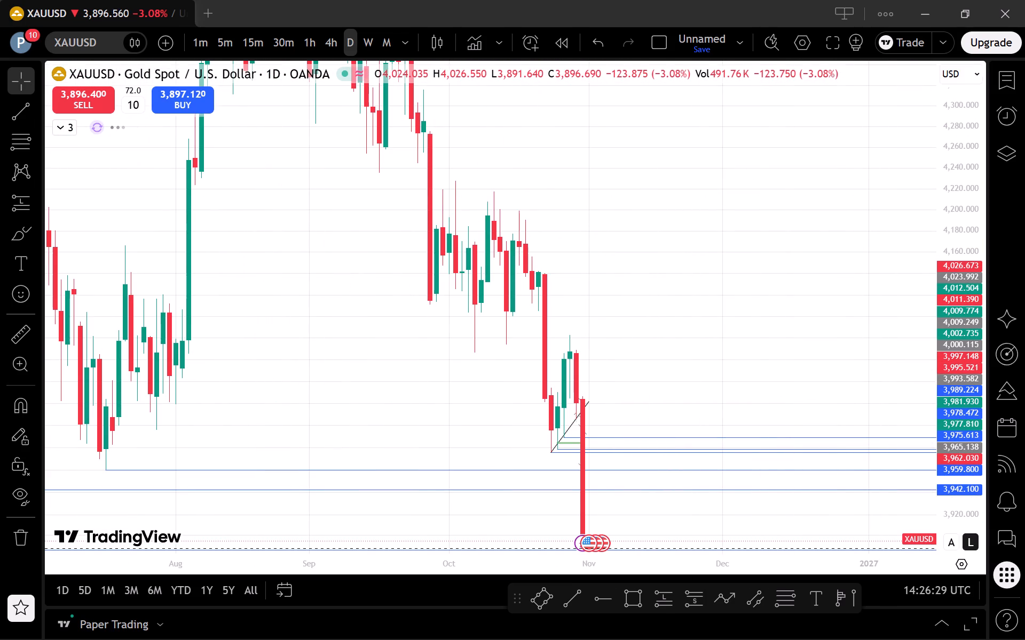
left_click_drag(971, 159, 910, 506)
scroll(756, 462, "down", 8)
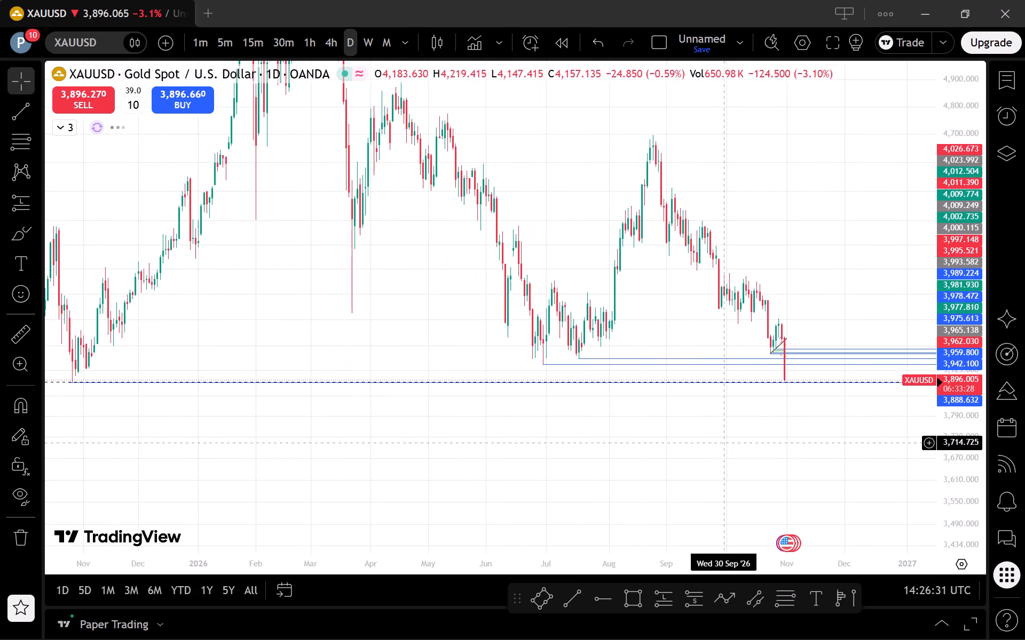
scroll(724, 443, "up", 1)
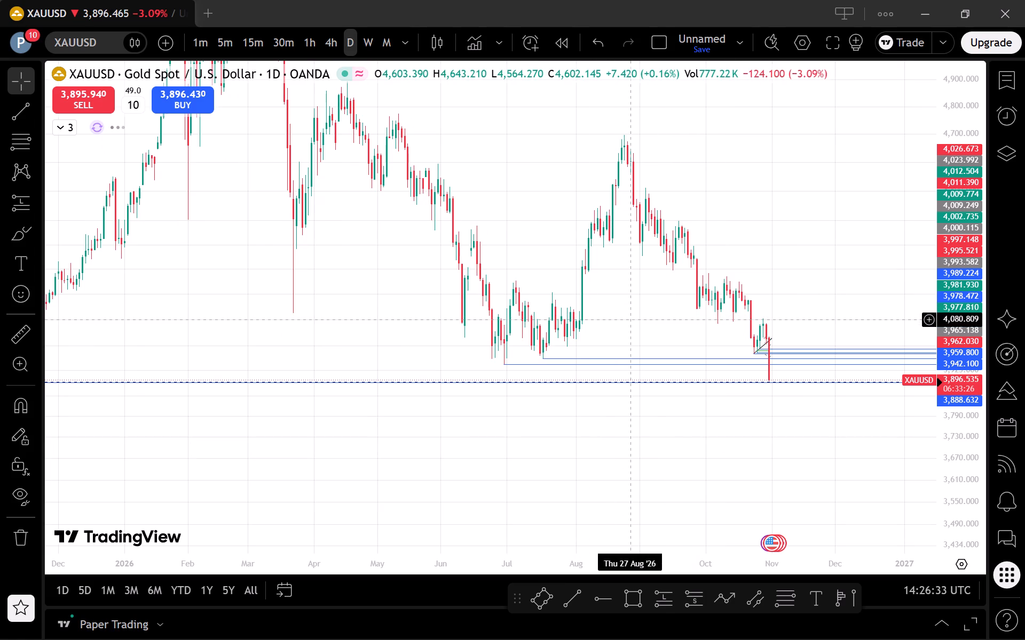
left_click_drag(953, 493, 951, 405)
left_click(949, 399)
scroll(821, 307, "up", 2)
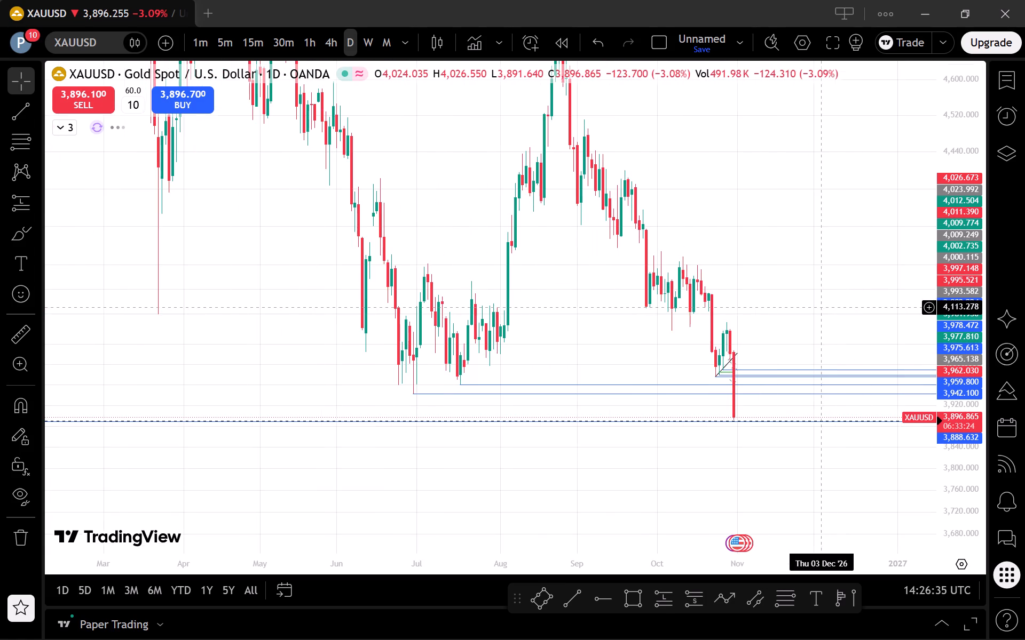
Measure a vertical price move from about 4,067 up to about 4,270 at mid-August on the daily chart, and clear it.
left_click(22, 318)
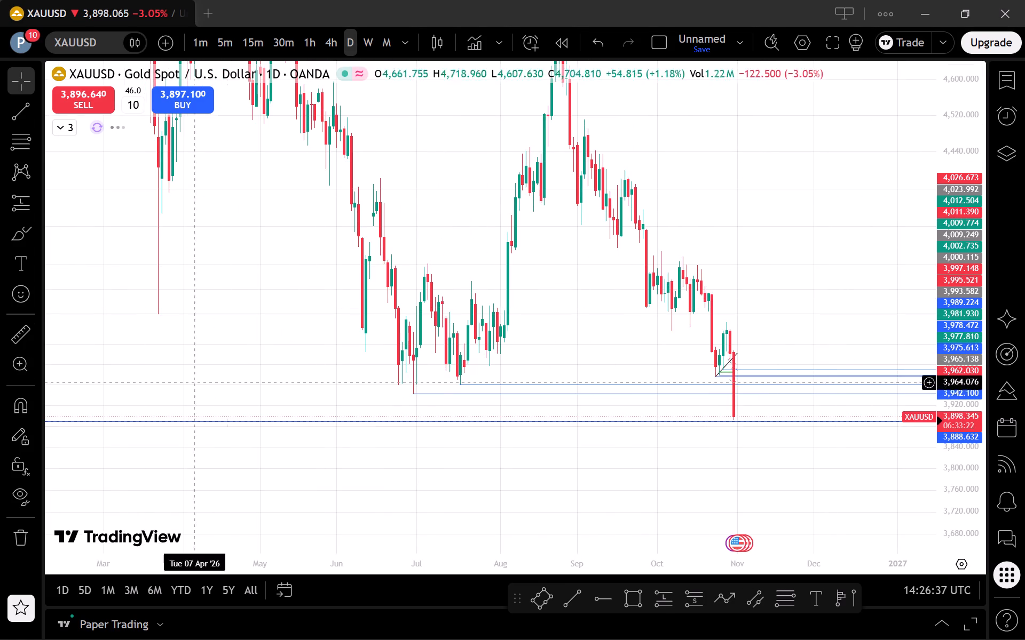
left_click(23, 331)
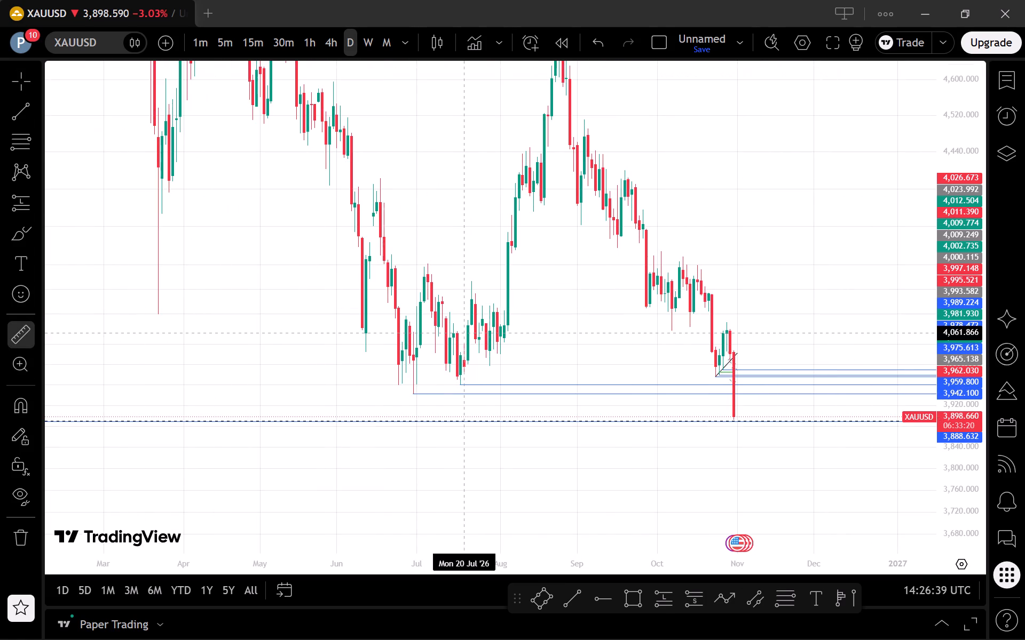
left_click(536, 331)
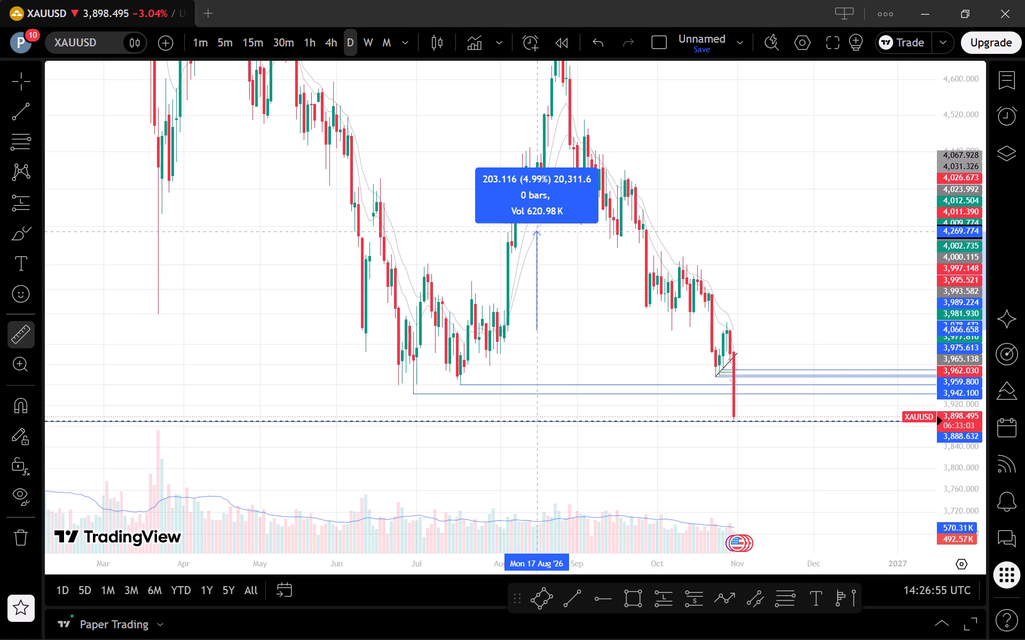
left_click(539, 231)
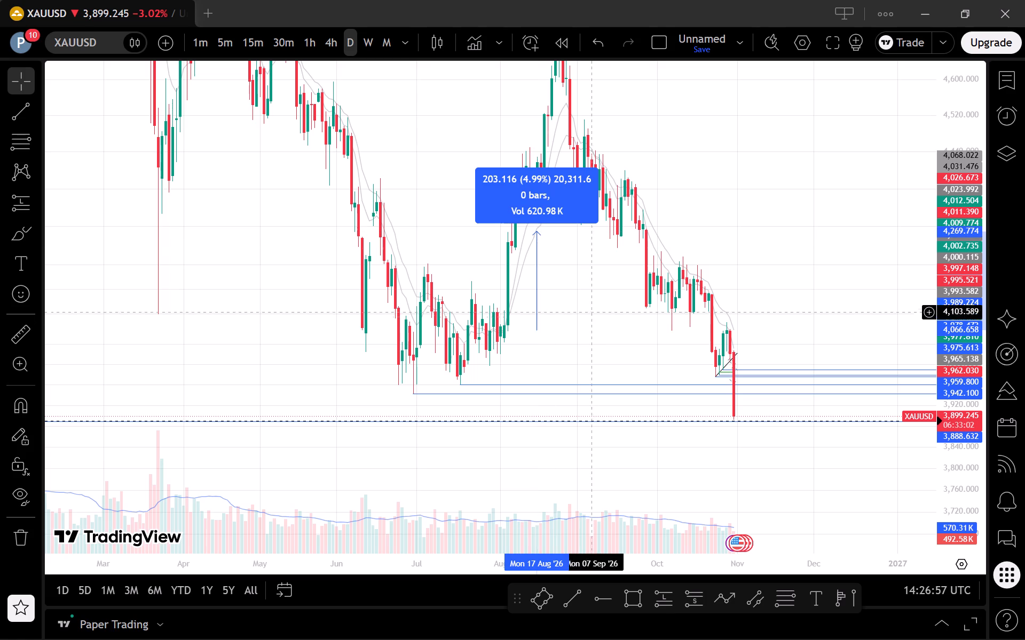
left_click(600, 320)
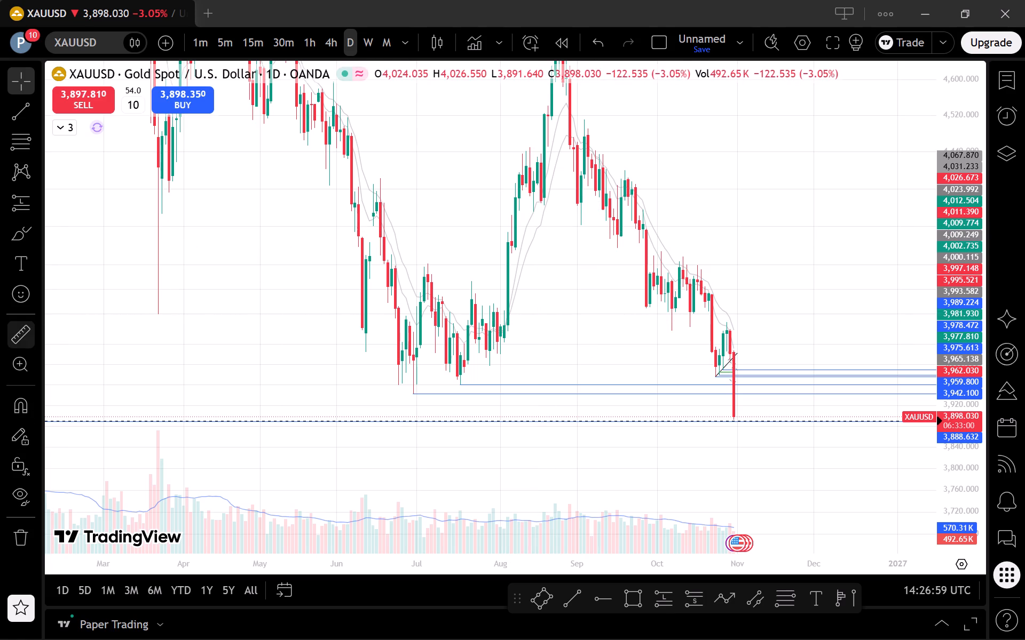
Measure a downward price move from about 4,025 to about 3,817 in the empty space after the last daily candle, and clear it.
left_click(34, 322)
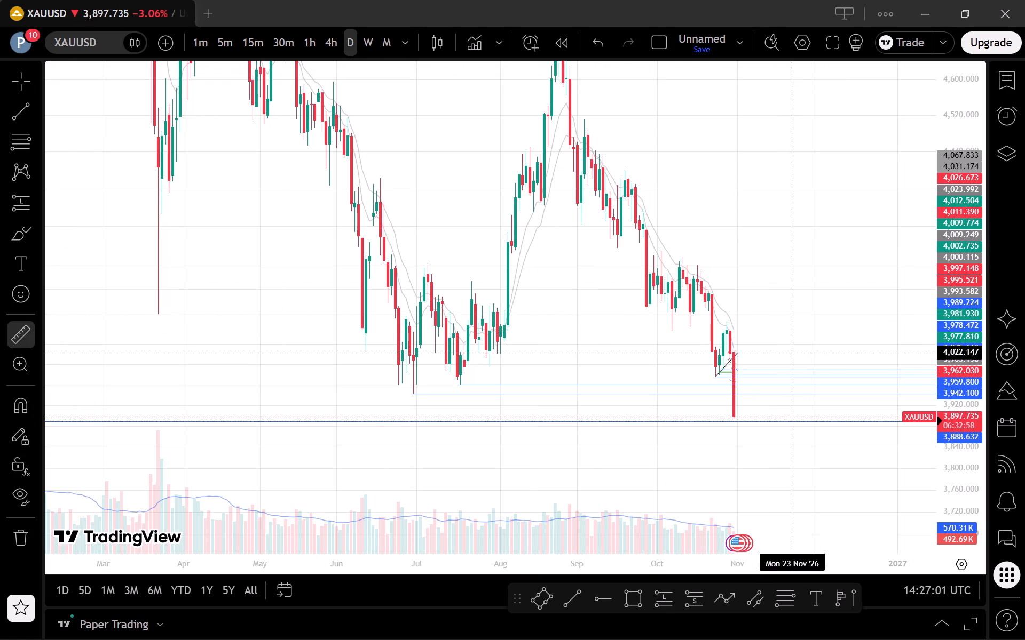
left_click(799, 351)
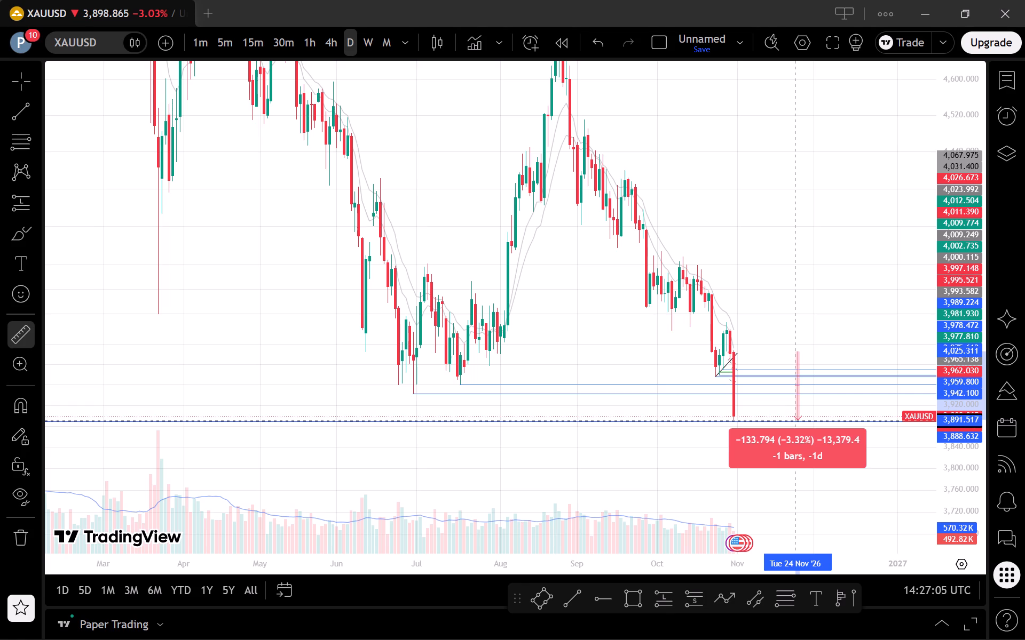
left_click(801, 459)
left_click(860, 457)
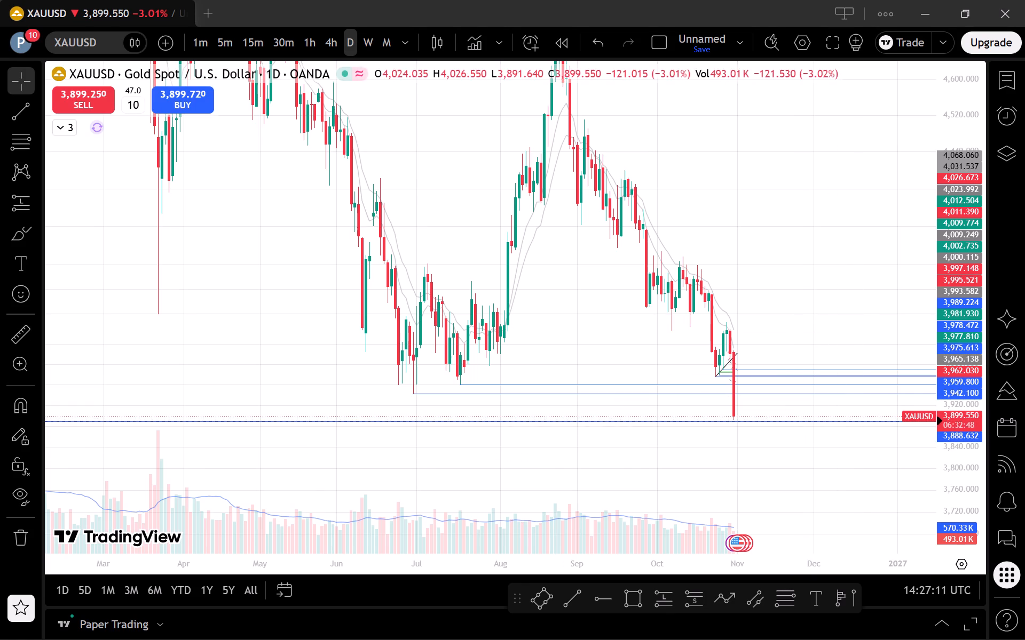
Examine the latest decline and price action above the 3,888.632 level on the 1-minute chart, starting from a reset view.
left_click(203, 50)
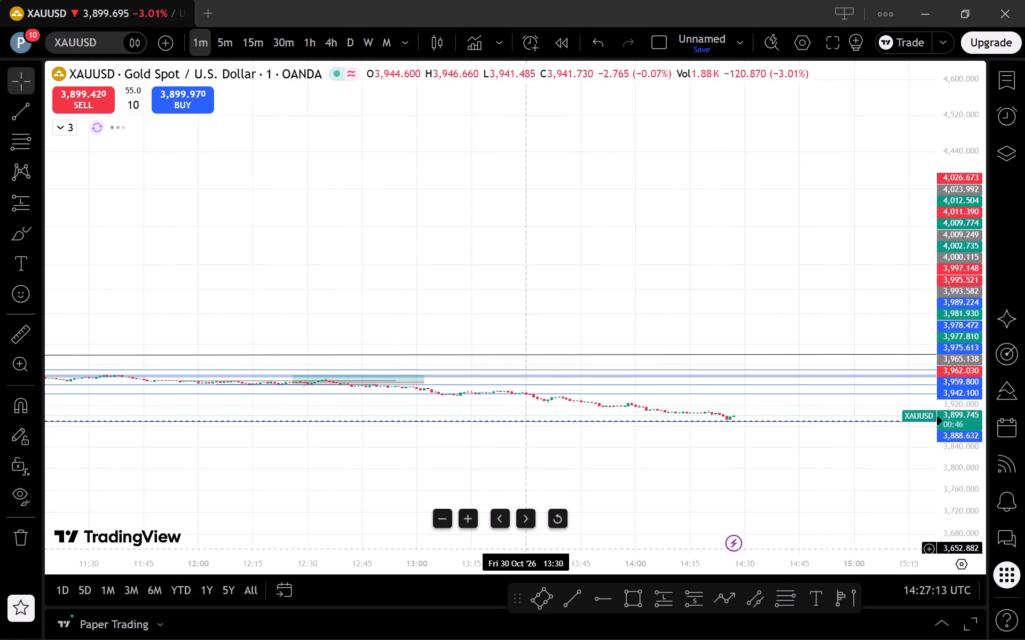
left_click(562, 523)
scroll(939, 551, "up", 3)
scroll(819, 450, "up", 1)
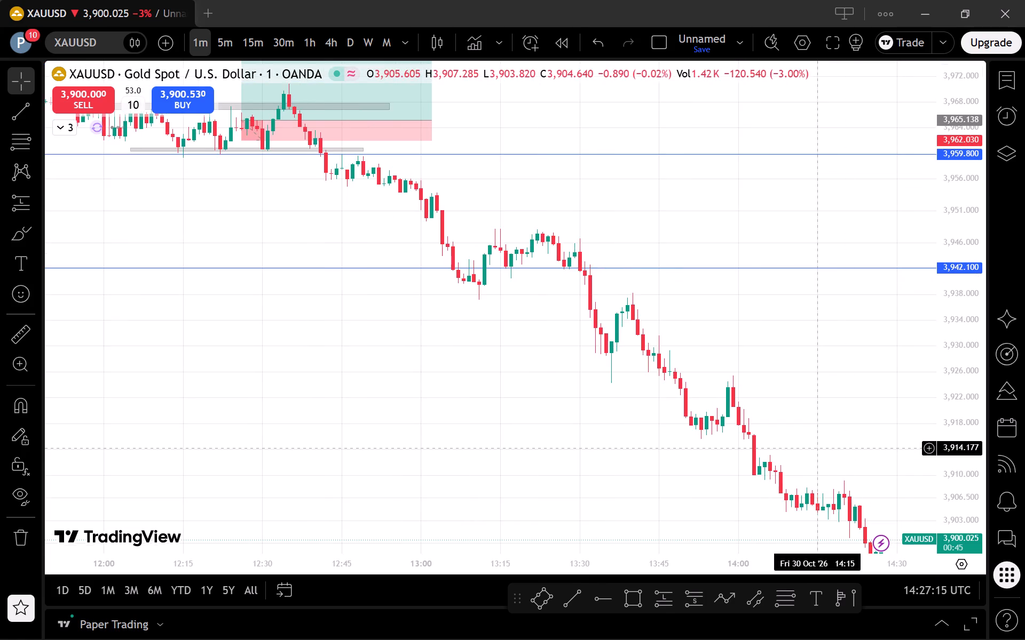
left_click_drag(795, 437, 636, 272)
left_click_drag(952, 335, 952, 360)
scroll(856, 375, "down", 1)
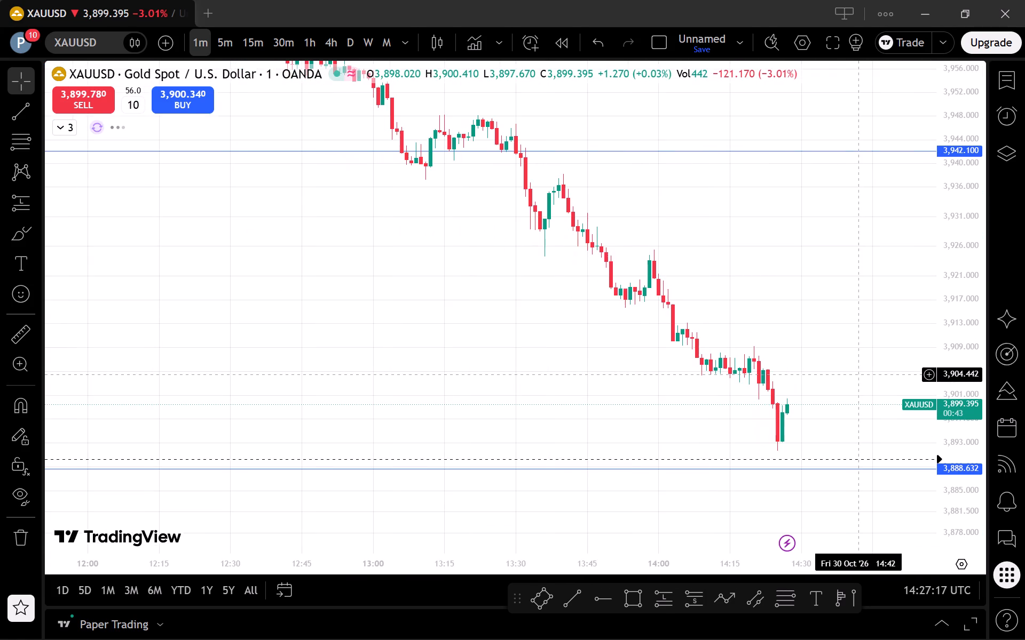
left_click_drag(654, 239, 664, 406)
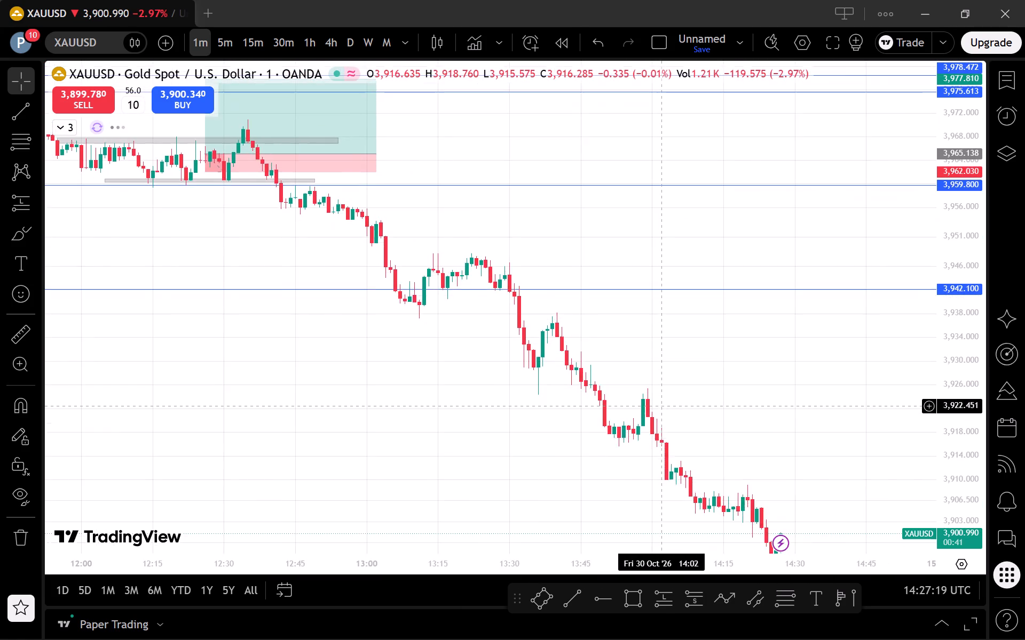
scroll(662, 406, "down", 4)
scroll(662, 406, "up", 4)
left_click_drag(752, 409, 686, 300)
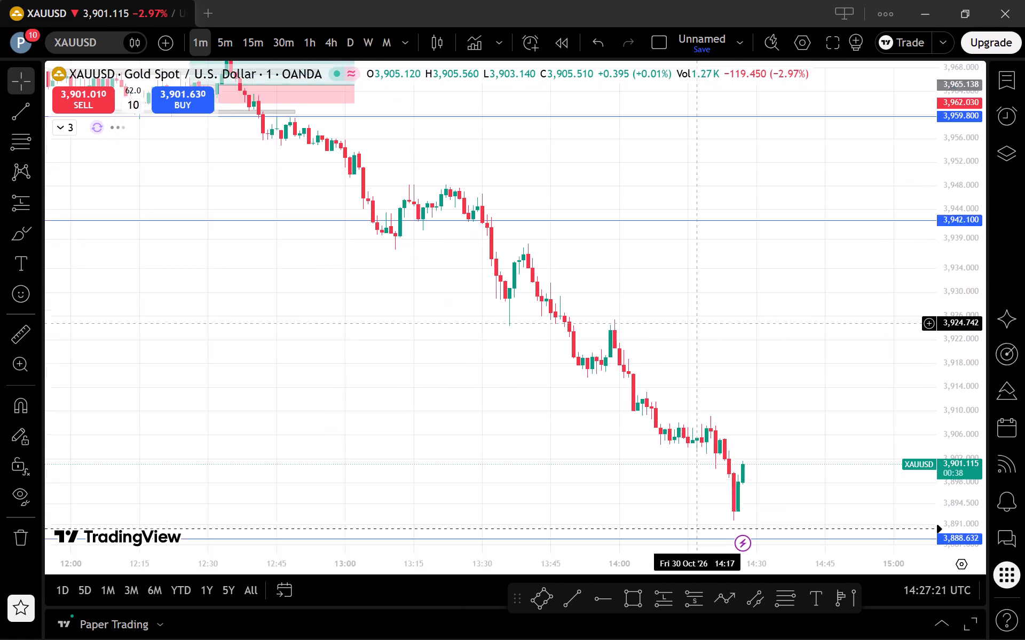
left_click_drag(686, 300, 685, 298)
left_click_drag(906, 459, 885, 441)
left_click_drag(940, 476, 935, 444)
left_click_drag(893, 440, 848, 372)
scroll(769, 425, "up", 2)
left_click_drag(695, 425, 833, 405)
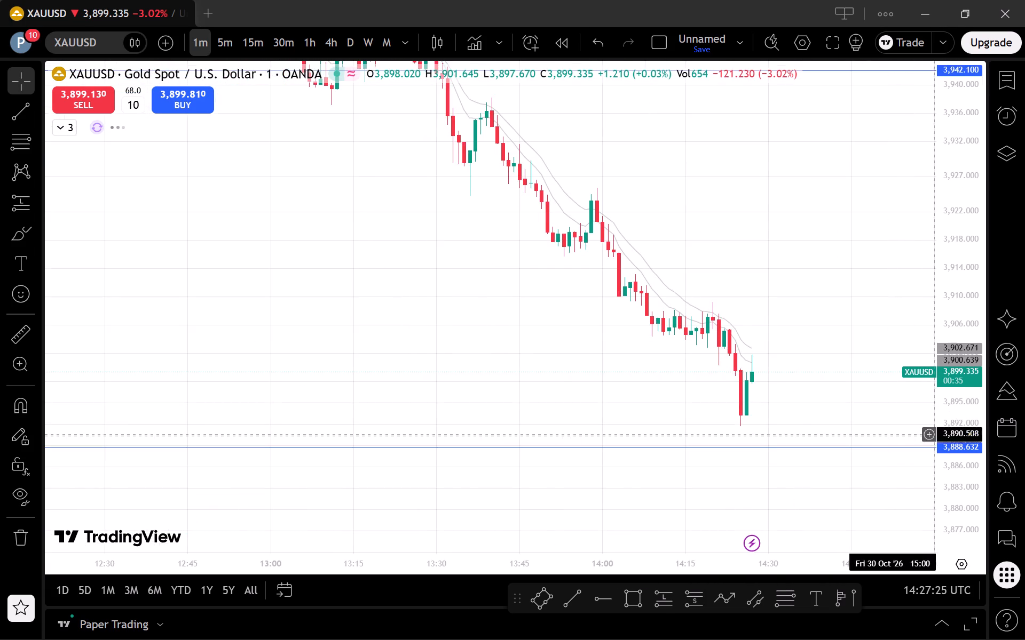
left_click_drag(962, 425, 961, 395)
scroll(814, 405, "up", 1)
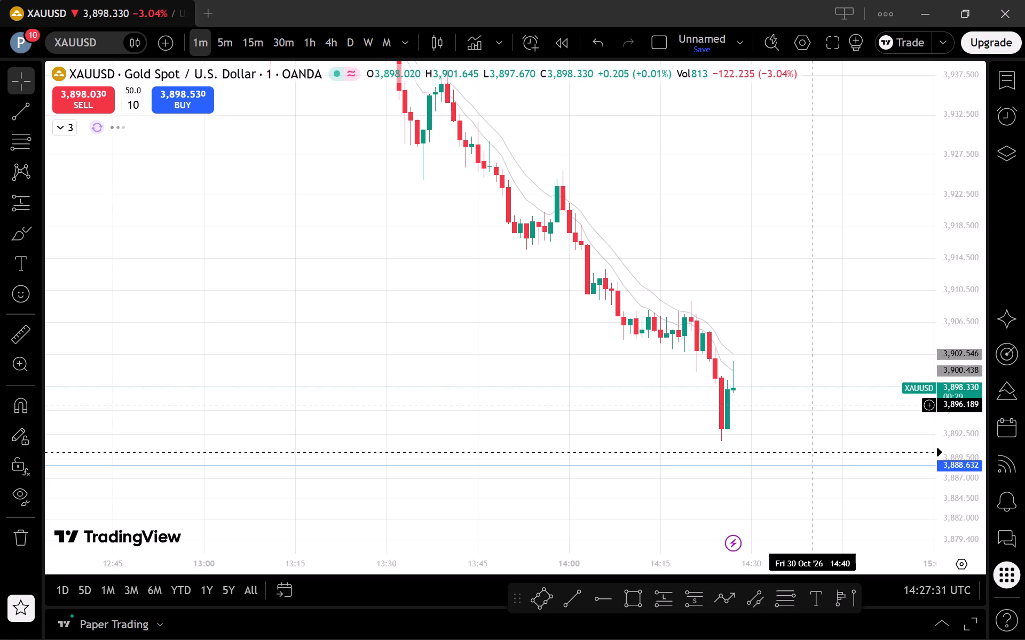
left_click_drag(814, 401, 809, 394)
left_click_drag(807, 386, 789, 341)
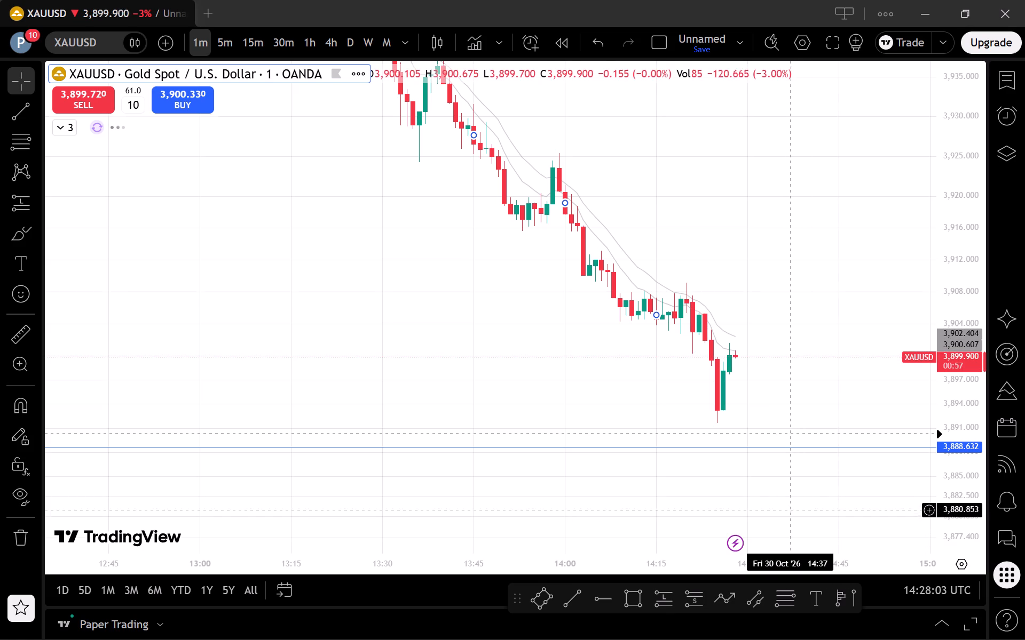
Examine the XAUUSD decline against the marked levels and the rising trendline on the 5-minute, 1-hour and 30-minute charts.
left_click(227, 42)
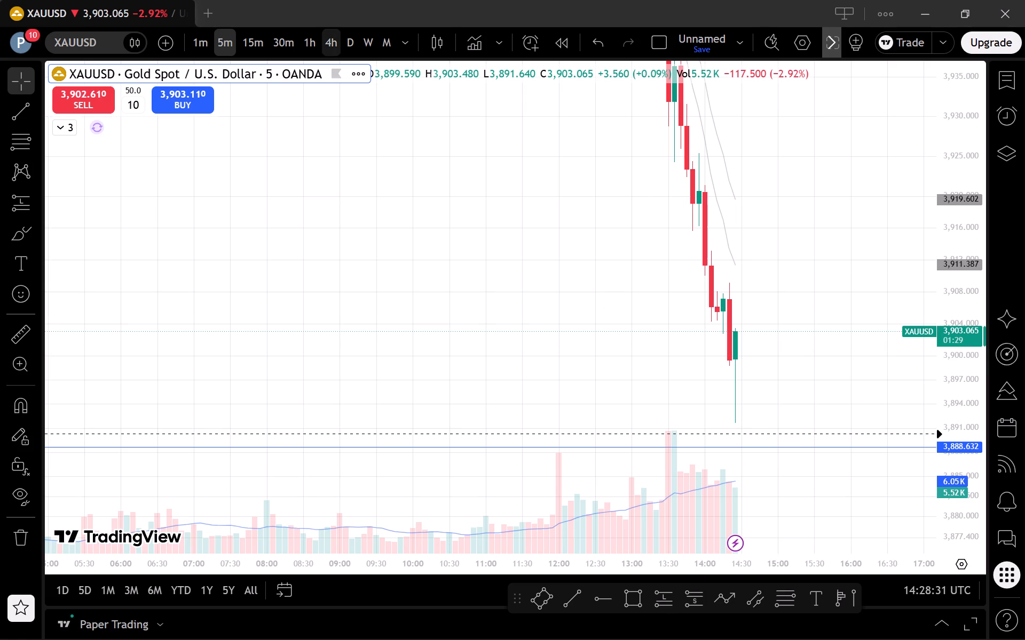
left_click(311, 45)
left_click_drag(971, 268, 973, 617)
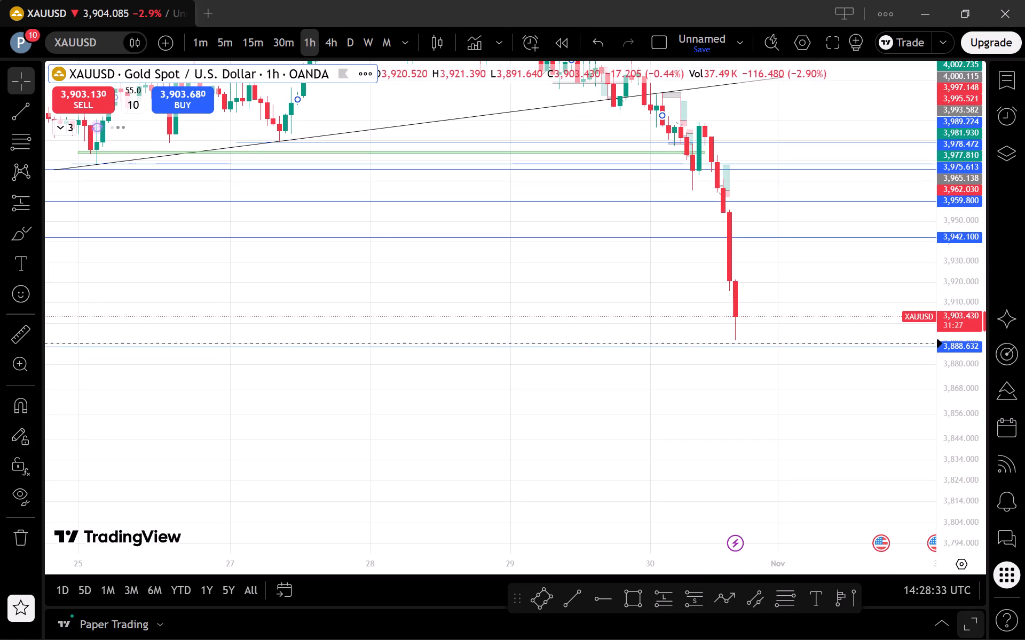
left_click_drag(973, 617, 973, 617)
left_click(284, 36)
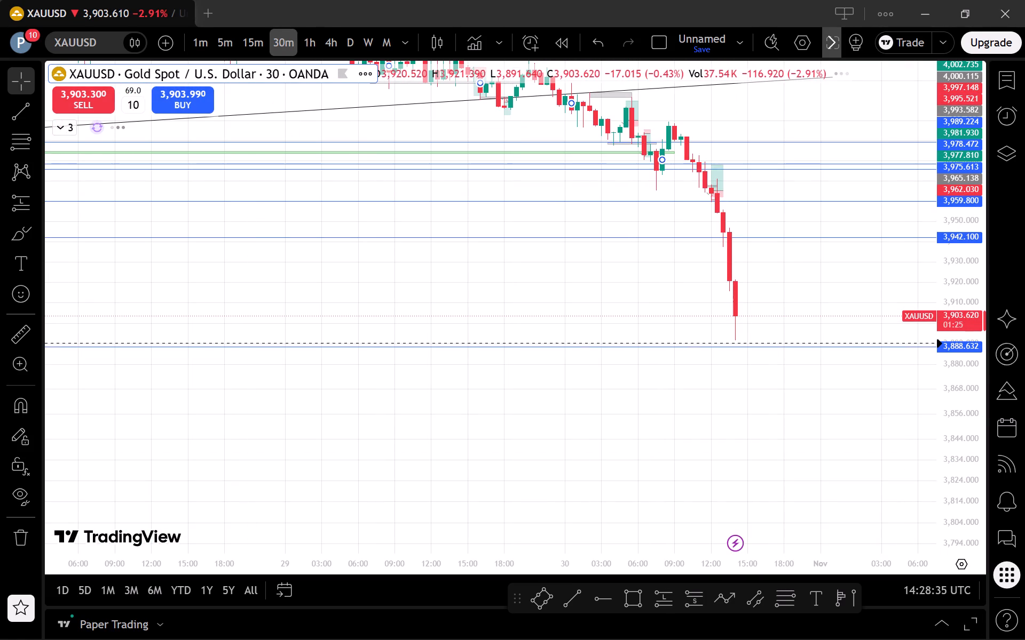
scroll(686, 232, "down", 3)
left_click_drag(785, 283, 766, 321)
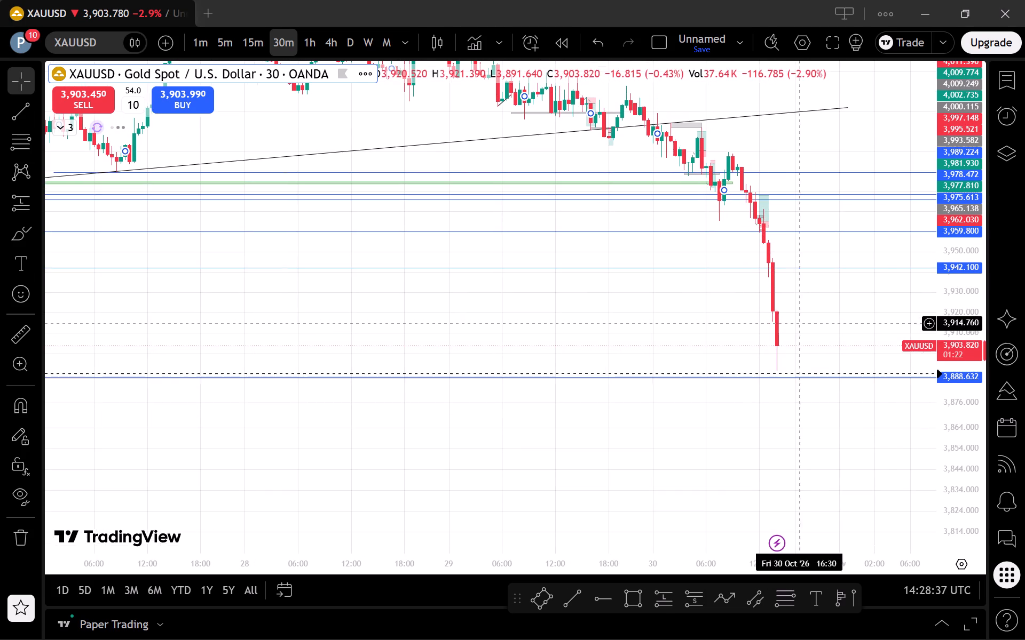
left_click_drag(859, 309, 867, 362)
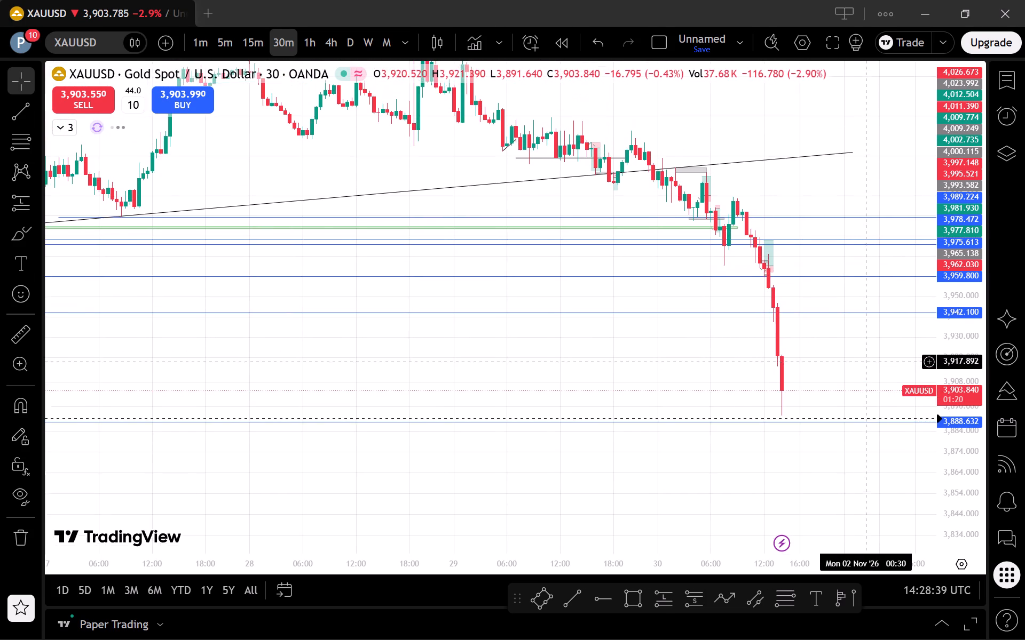
left_click_drag(867, 362, 869, 370)
left_click_drag(869, 370, 842, 389)
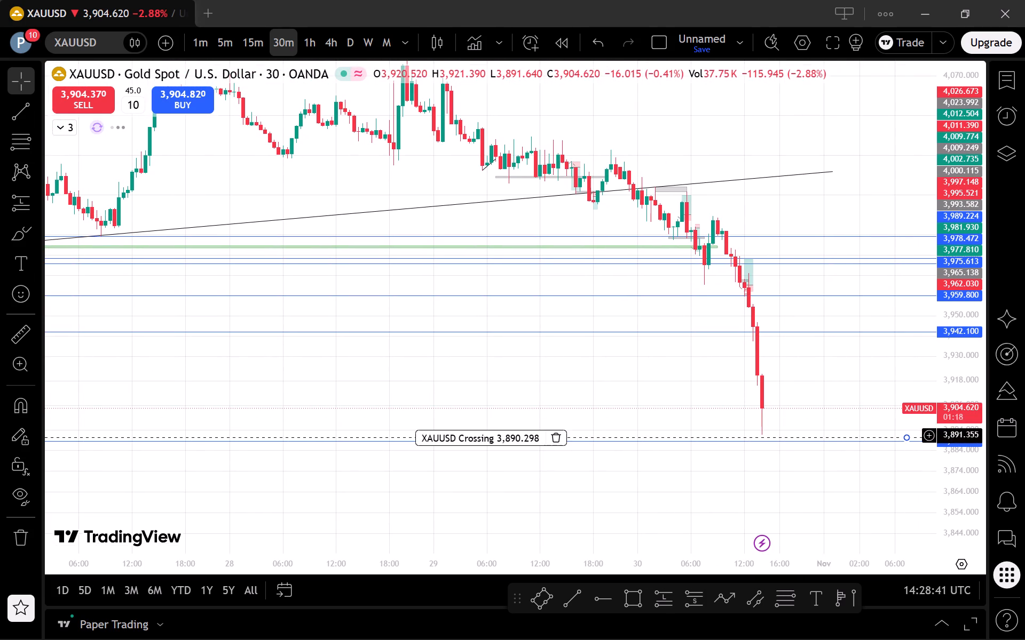
Examine the latest price action between the 3,942.100 and 3,888.632 levels on the 1-minute chart, comparing it briefly with the 5-minute chart.
left_click(200, 43)
left_click_drag(955, 519, 955, 517)
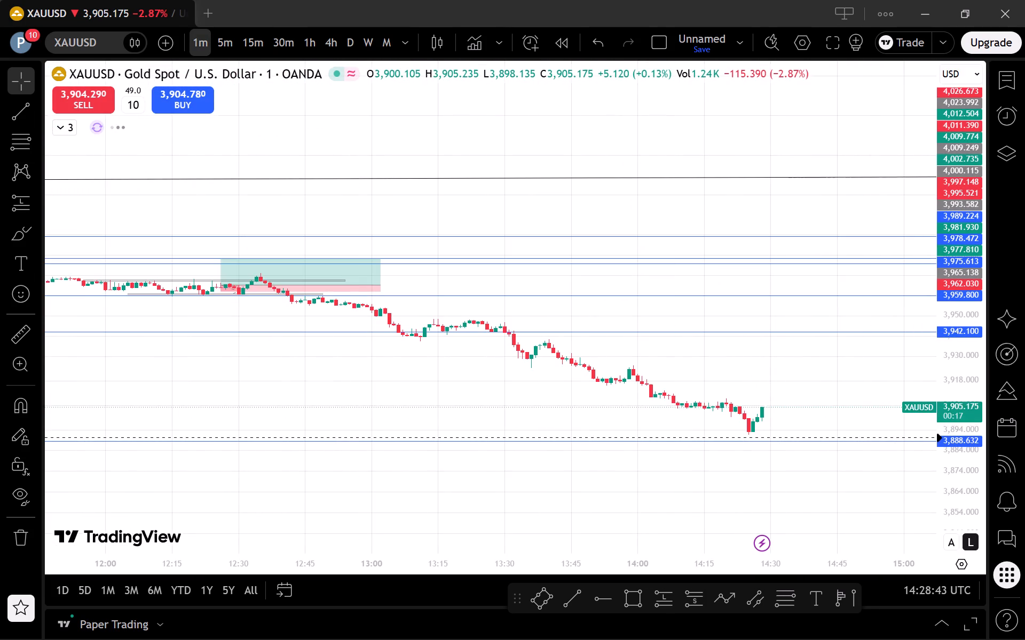
left_click_drag(955, 517, 927, 183)
left_click_drag(806, 476, 830, 180)
scroll(847, 375, "up", 1)
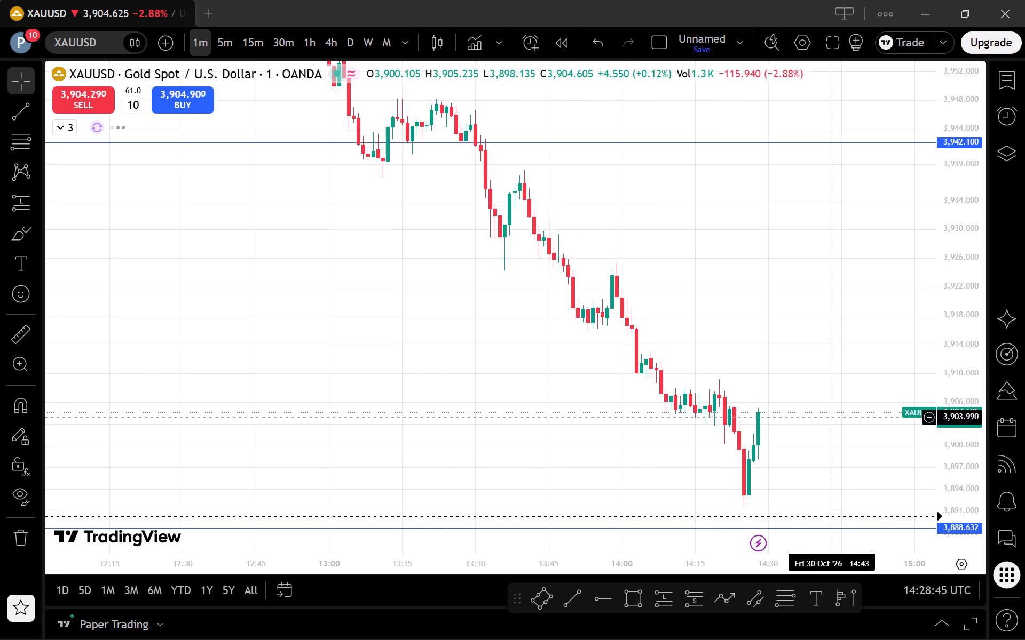
left_click_drag(833, 417, 826, 368)
left_click_drag(835, 402, 832, 379)
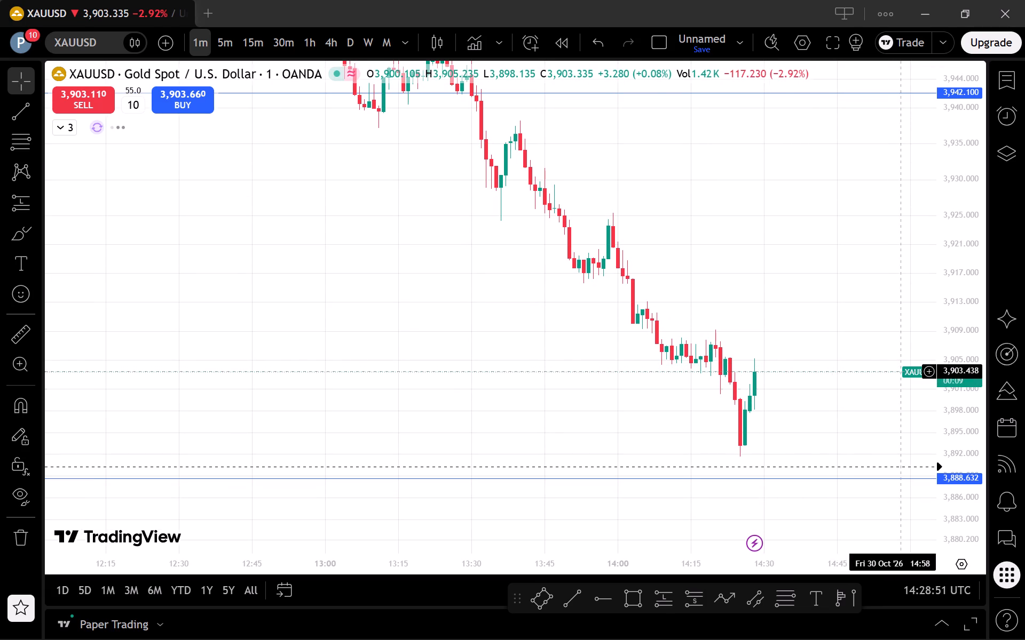
left_click(228, 37)
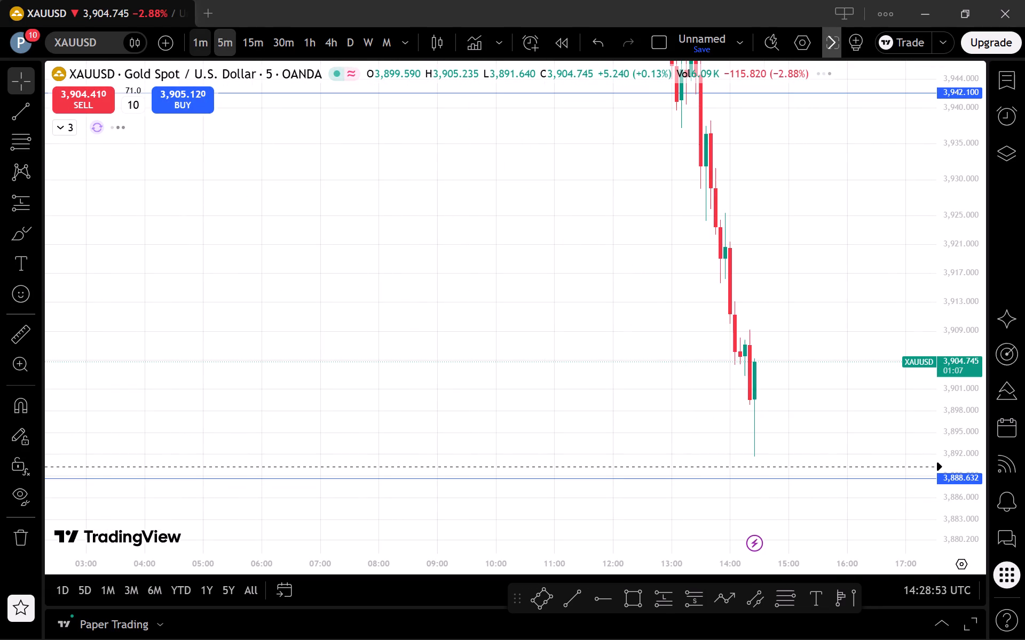
left_click(197, 41)
scroll(869, 410, "up", 1)
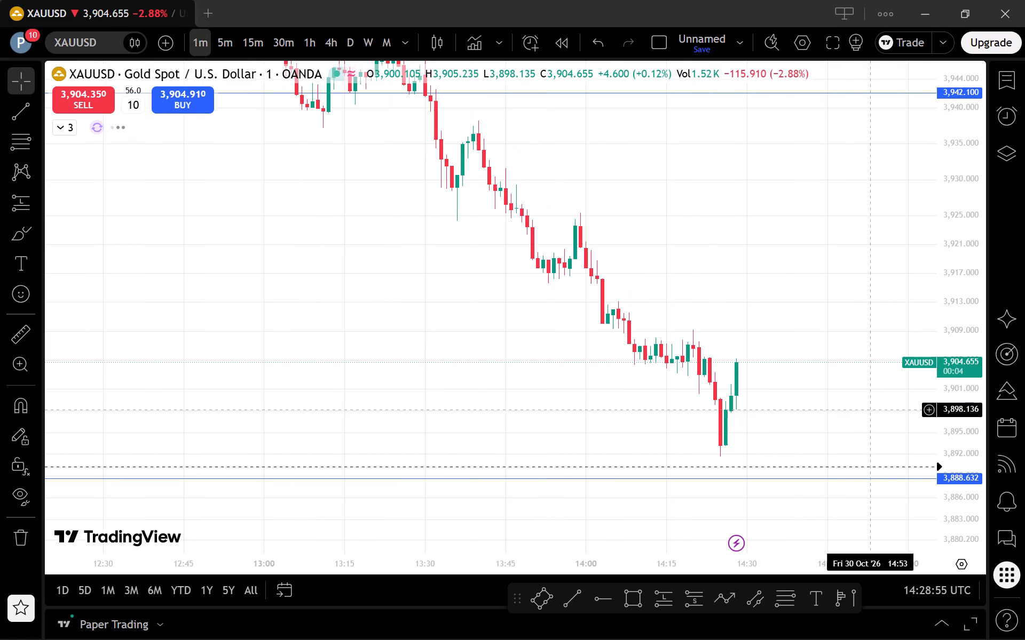
left_click_drag(860, 410, 855, 383)
left_click_drag(853, 398, 851, 379)
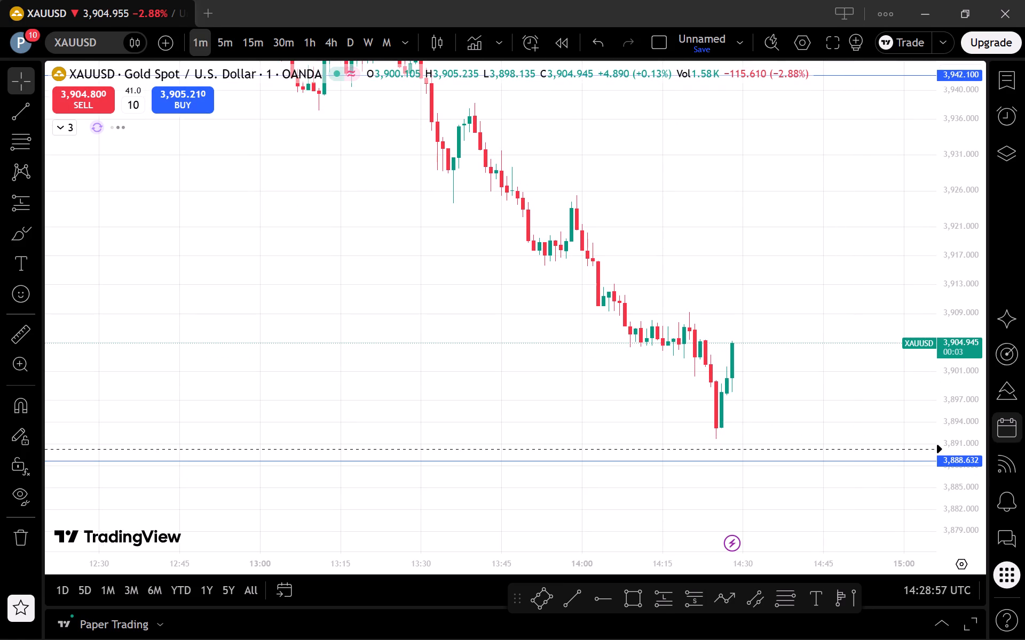
left_click_drag(911, 377, 893, 397)
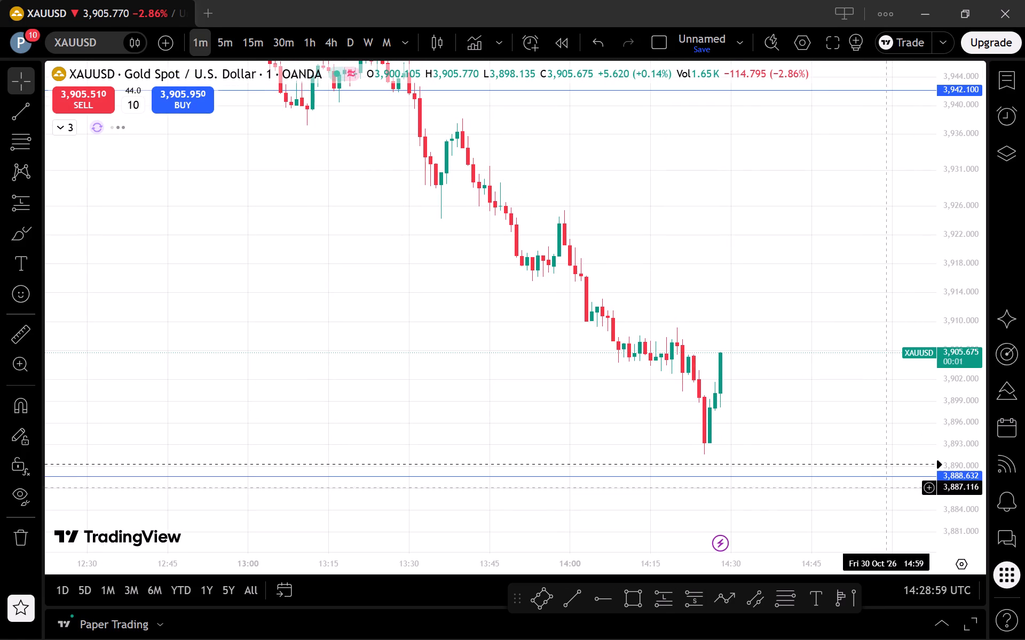
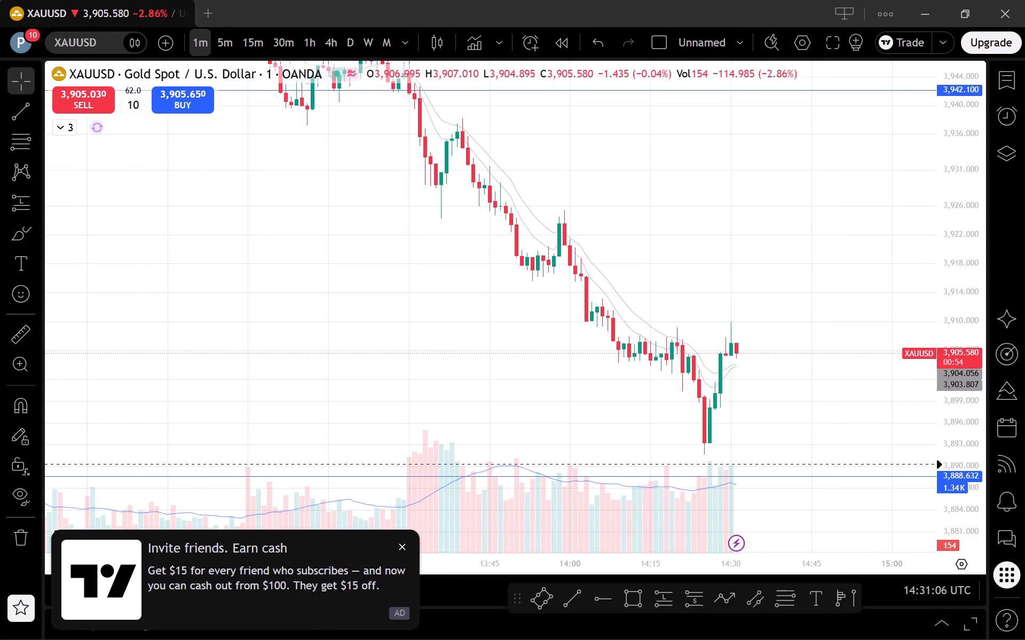
Examine the XAUUSD decline between the 3,959.800 and 3,888.632 levels on the 5-minute chart with a compressed price scale.
left_click(213, 42)
left_click_drag(972, 259, 969, 438)
left_click_drag(861, 446, 824, 443)
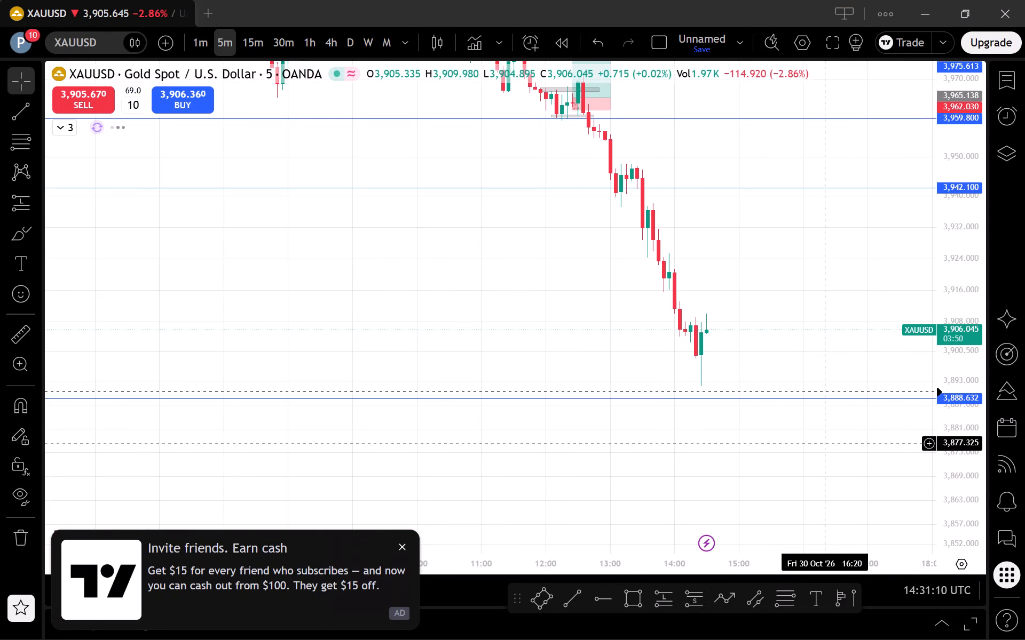
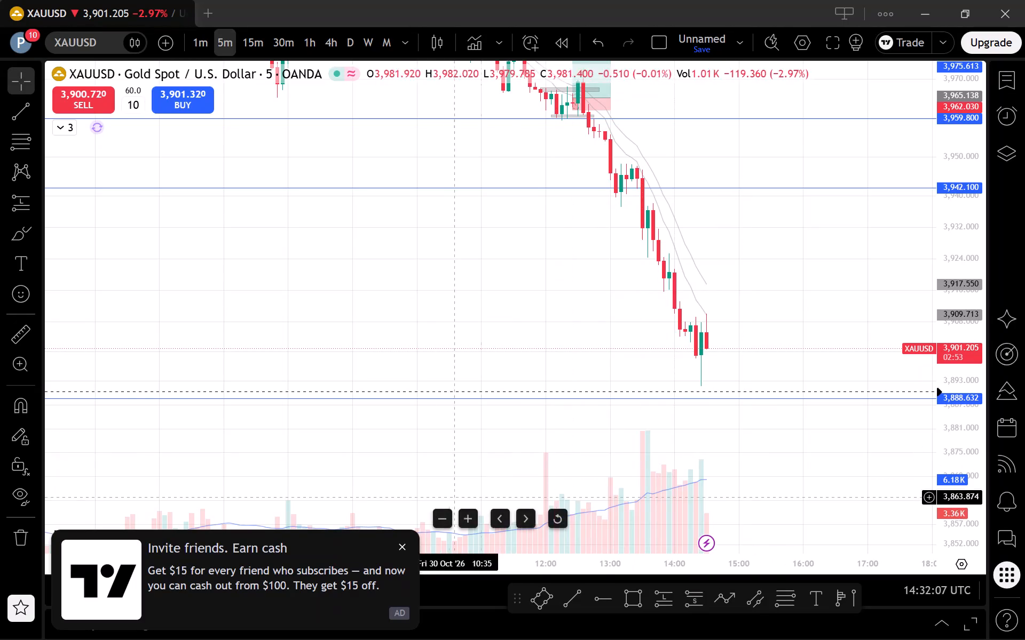
Dismiss the friend-referral promotion covering the chart.
double_click(404, 541)
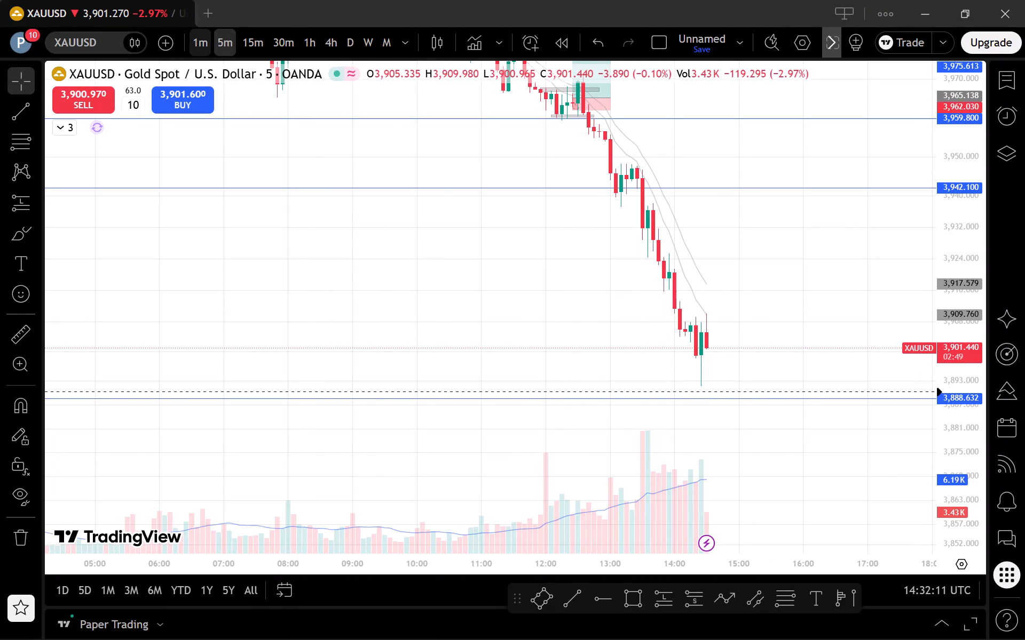
Switch XAUUSD to the 1-minute timeframe and examine the decline from 3,942.100 towards 3,888.632 with an expanded price scale.
left_click(215, 45)
left_click(214, 45)
left_click(210, 45)
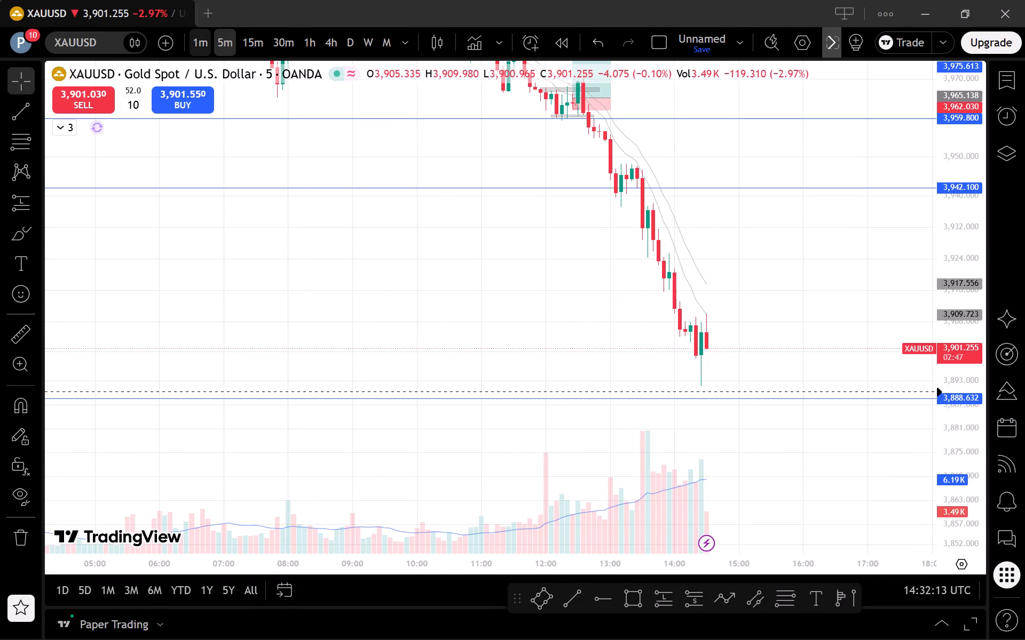
scroll(928, 451, "up", 1)
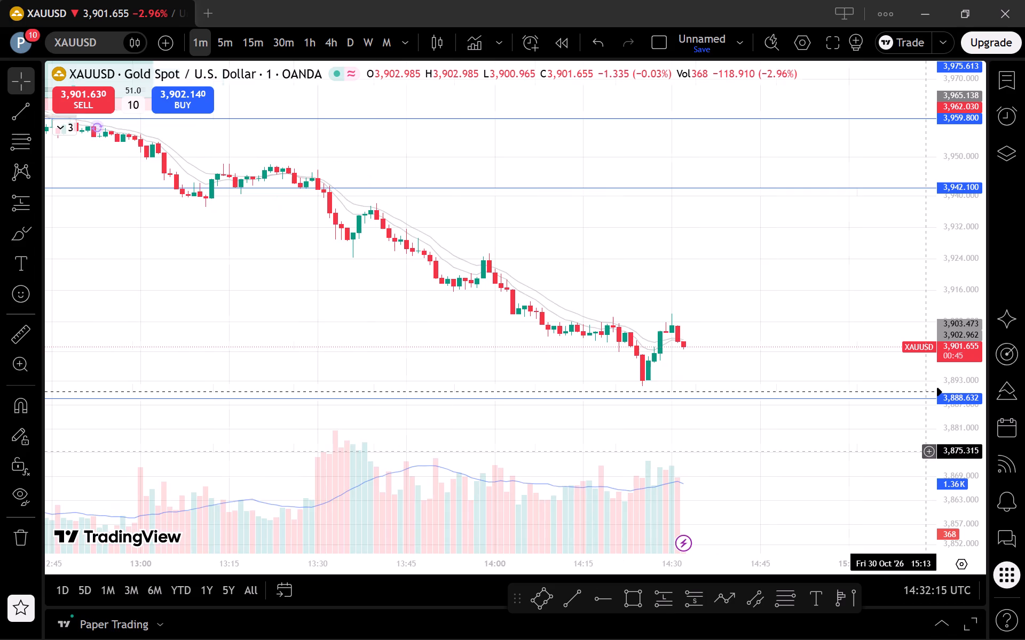
scroll(959, 406, "up", 7)
left_click(953, 405)
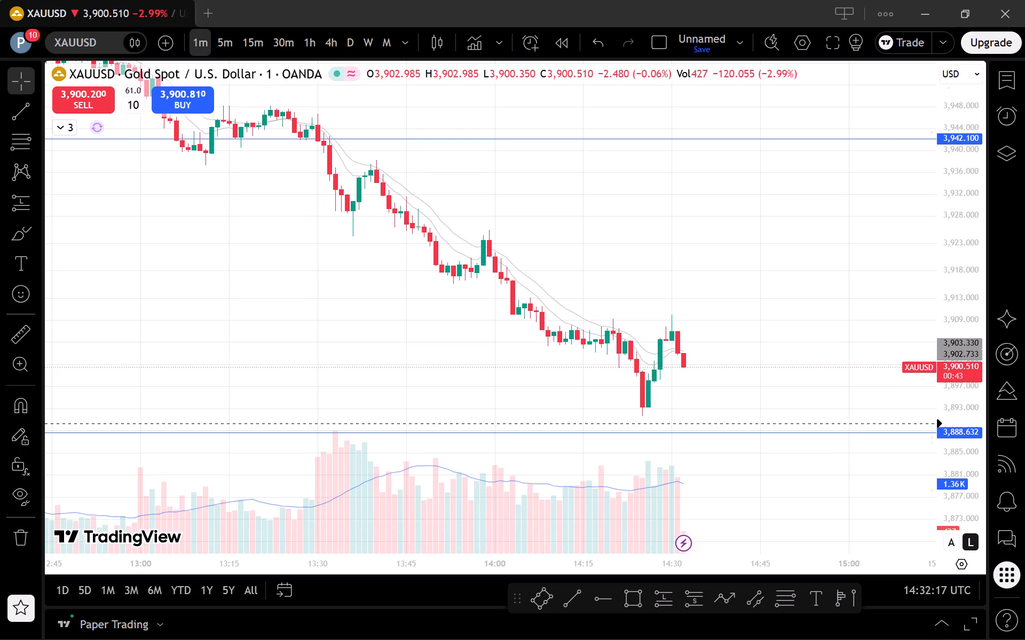
left_click(888, 379)
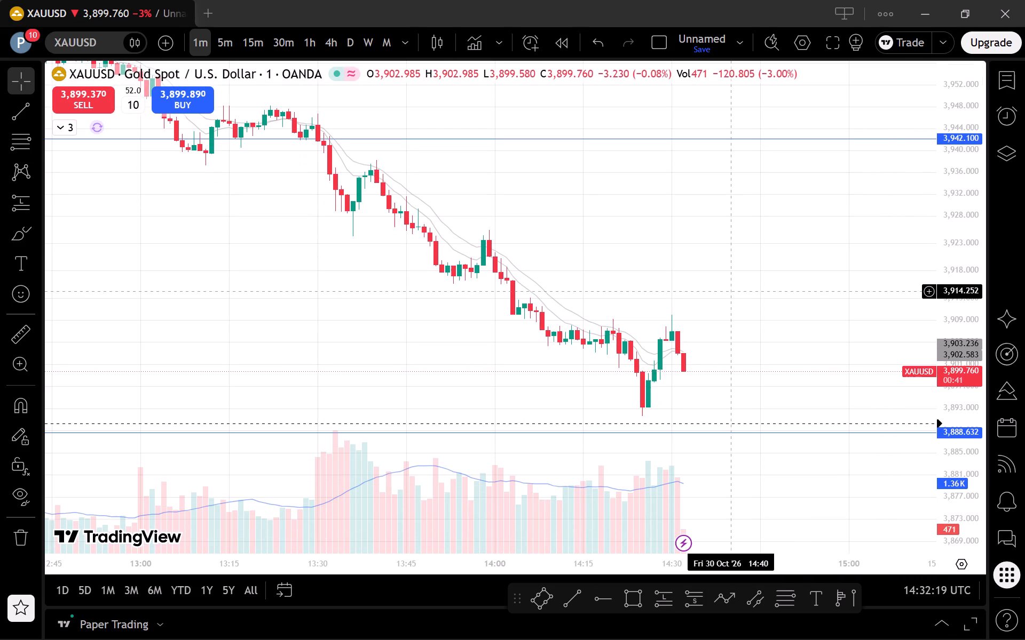
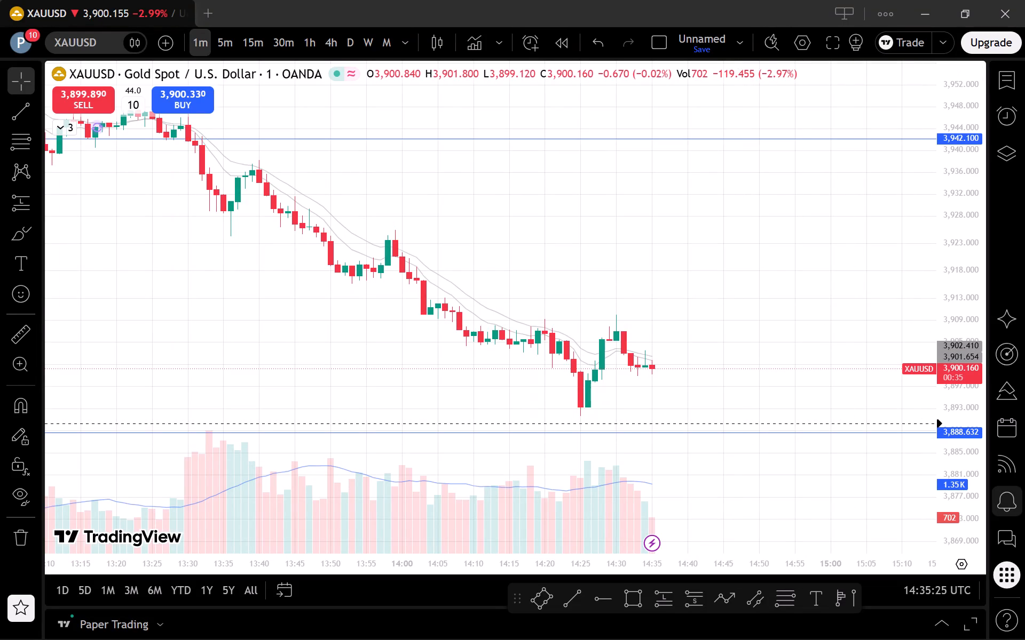
Examine the latest 1-minute XAUUSD candles against the 3,888.632 level, with the time and price scales enlarged around the recent low.
scroll(924, 517, "up", 1)
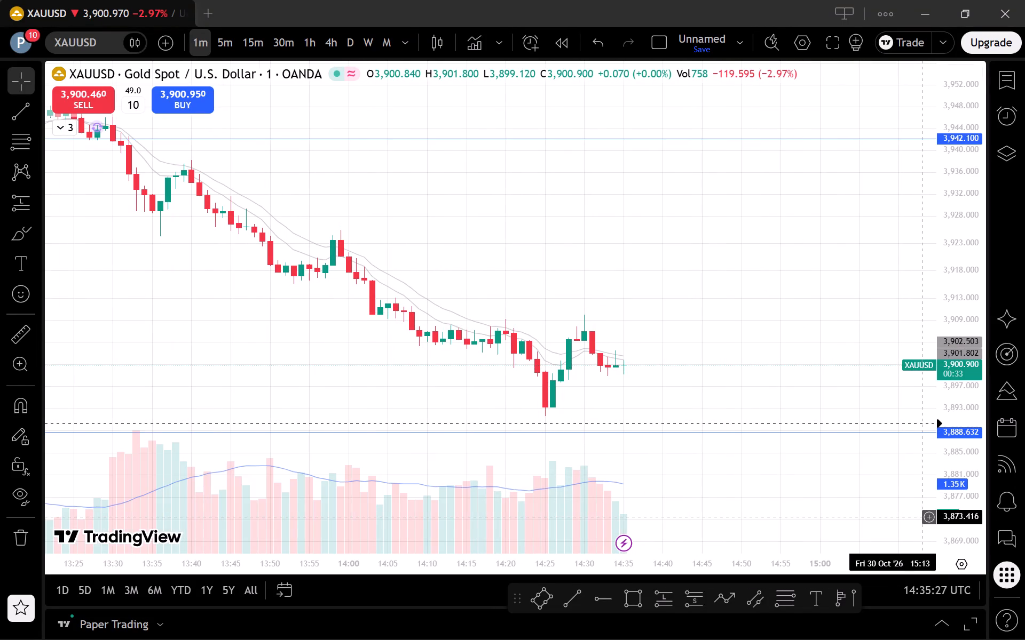
scroll(924, 517, "up", 1)
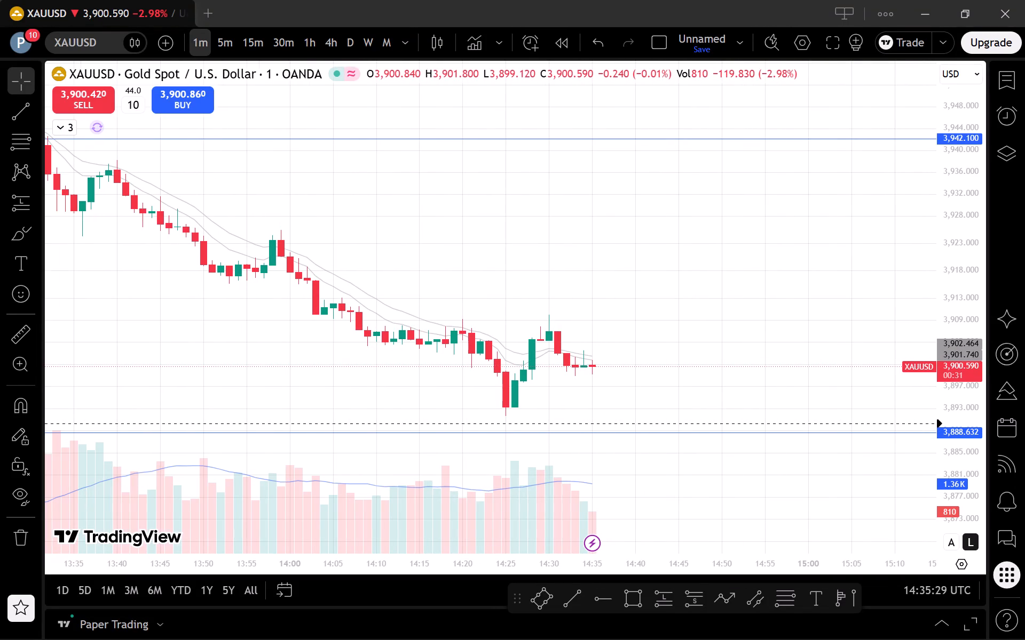
scroll(972, 517, "up", 2)
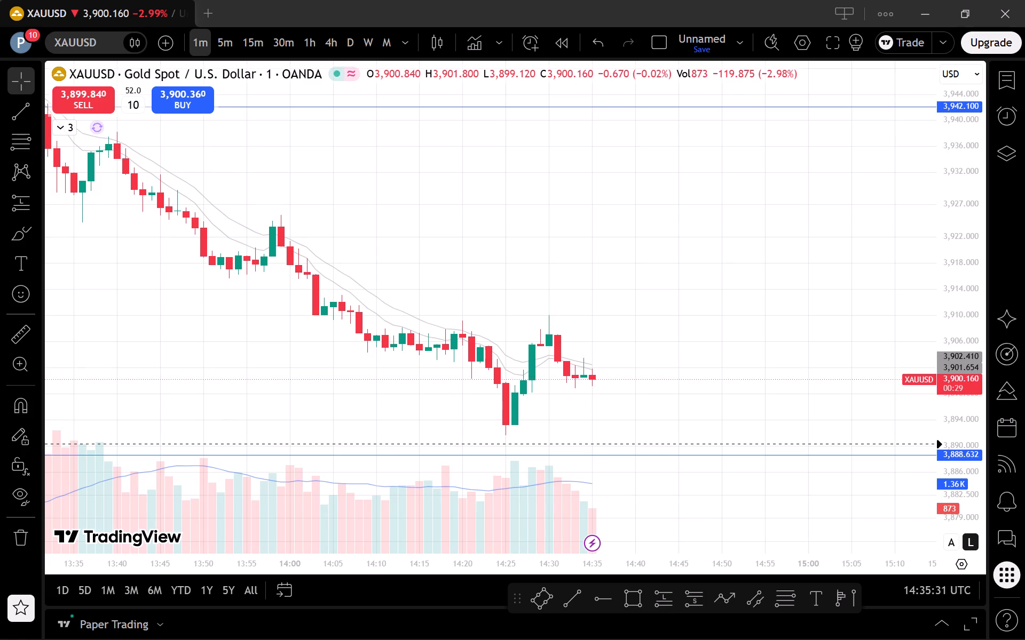
scroll(972, 517, "up", 3)
middle_click(972, 517)
scroll(972, 517, "up", 3)
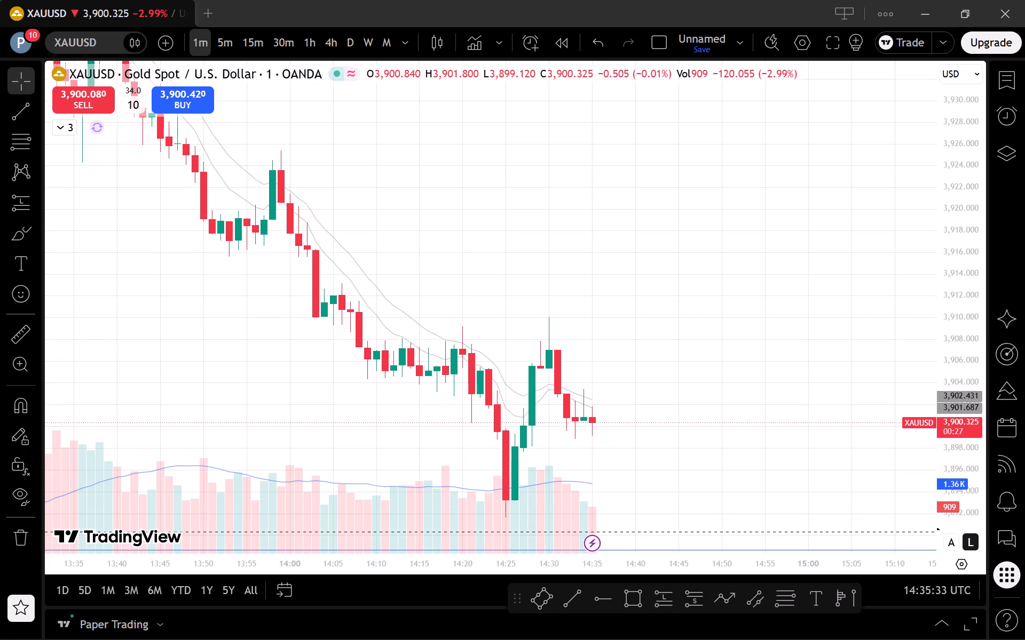
left_click_drag(636, 199, 656, 211)
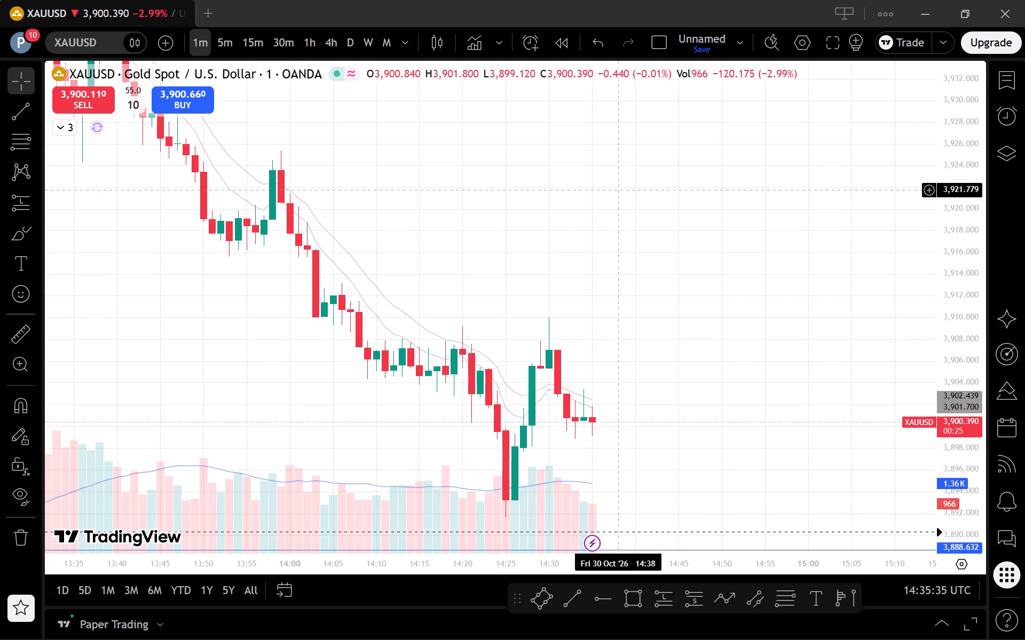
left_click_drag(656, 211, 719, 250)
left_click(758, 281)
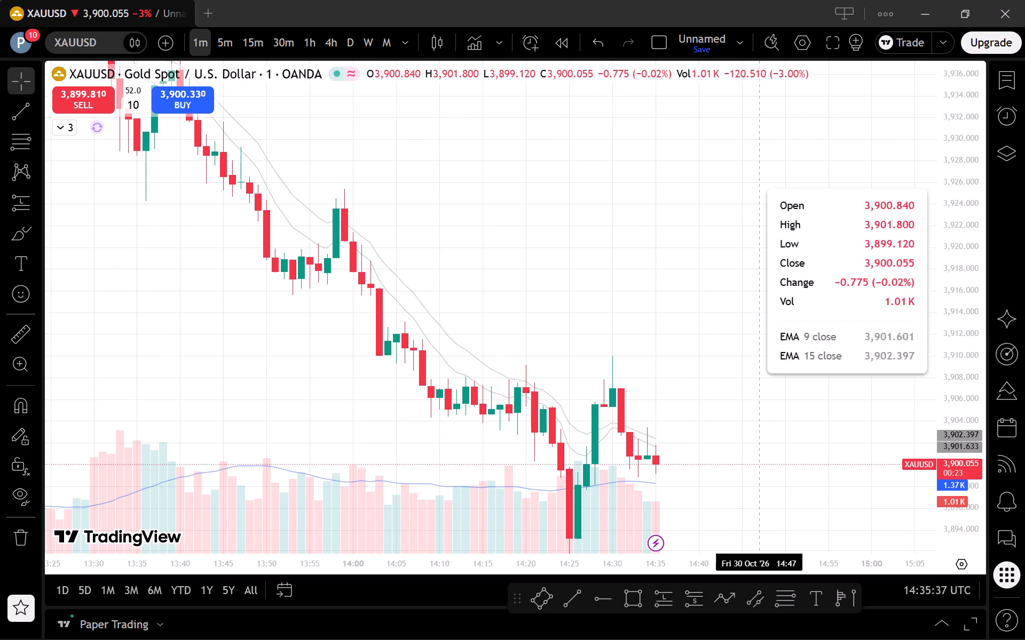
left_click_drag(758, 282, 700, 106)
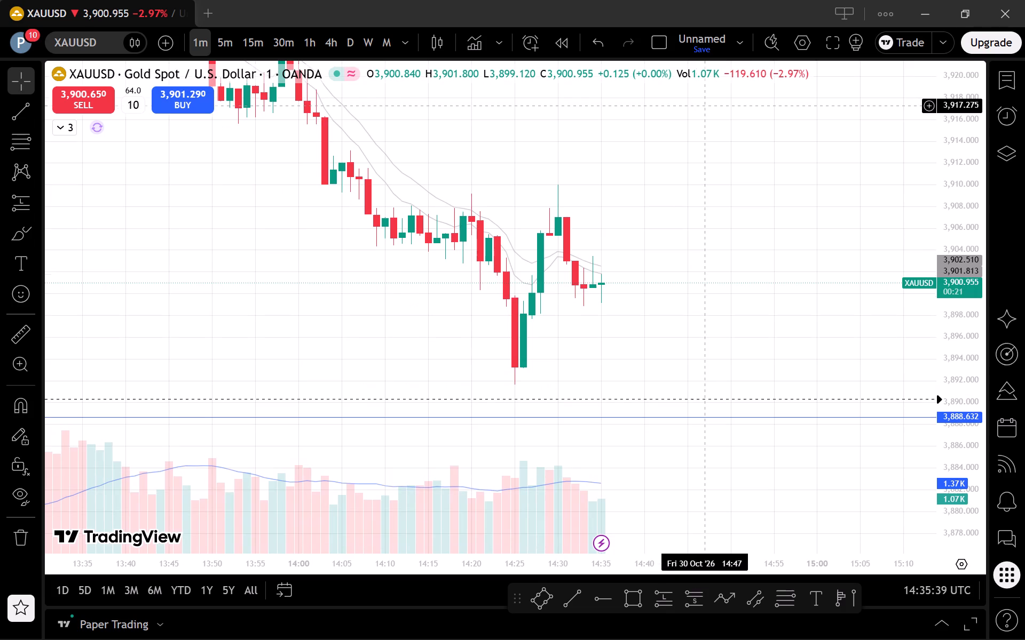
left_click_drag(737, 264, 856, 597)
left_click_drag(766, 332, 689, 238)
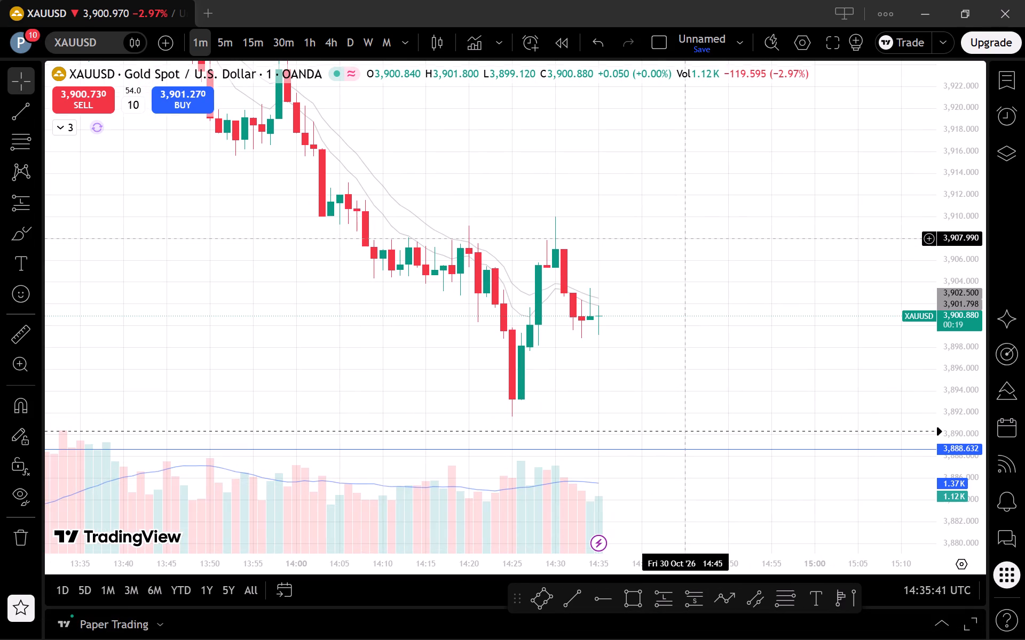
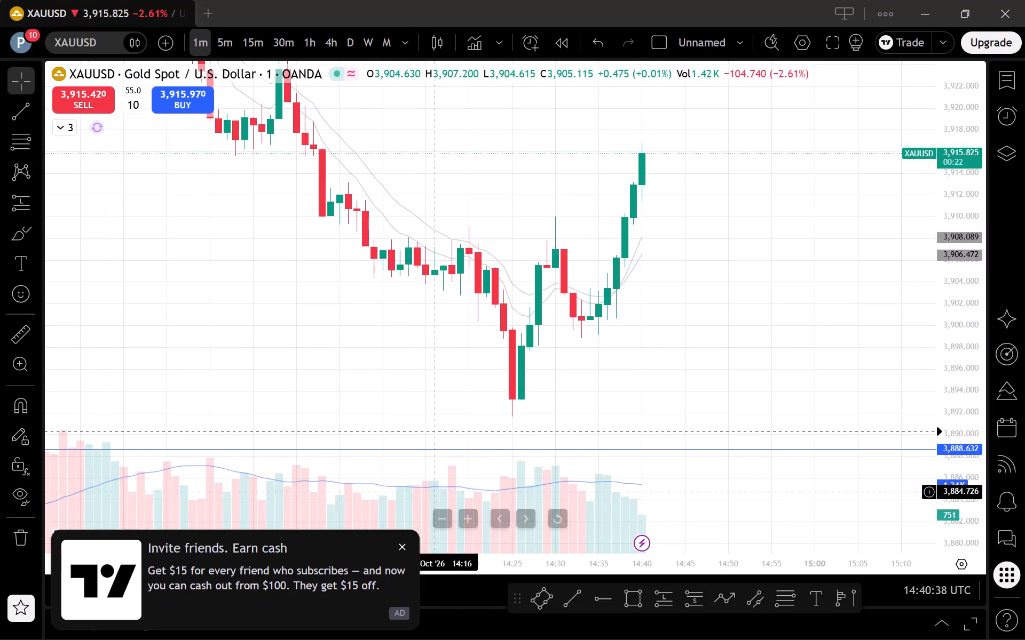
Dismiss the invite-friends advert and the ad-free upgrade offer covering the chart.
left_click(397, 546)
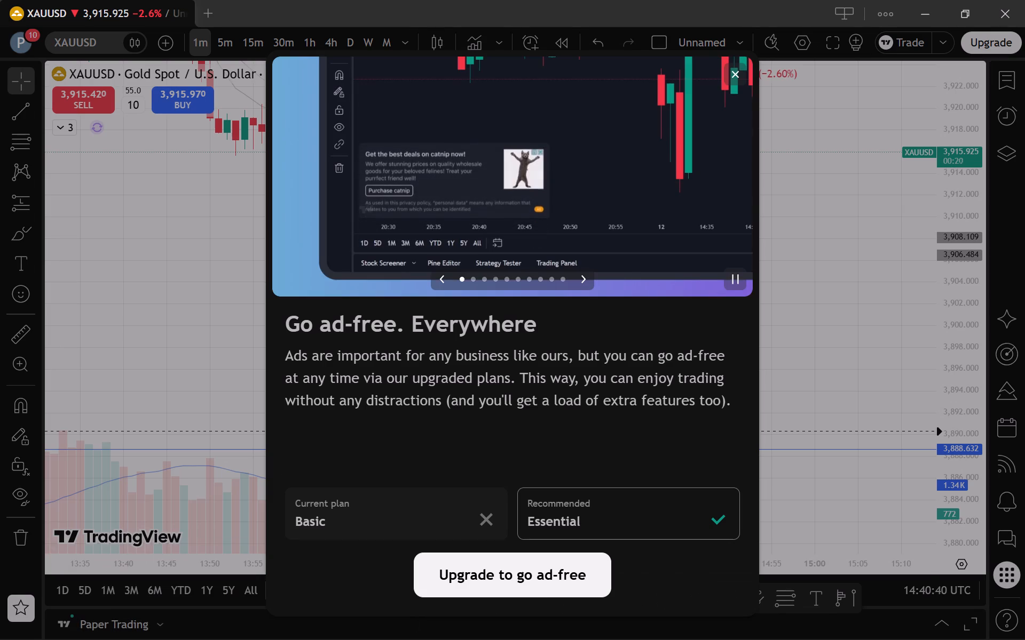
left_click(739, 74)
Review the XAUUSD decline toward the 3,888.632 level on the 1-hour, 15-minute and 5-minute charts.
left_click(304, 44)
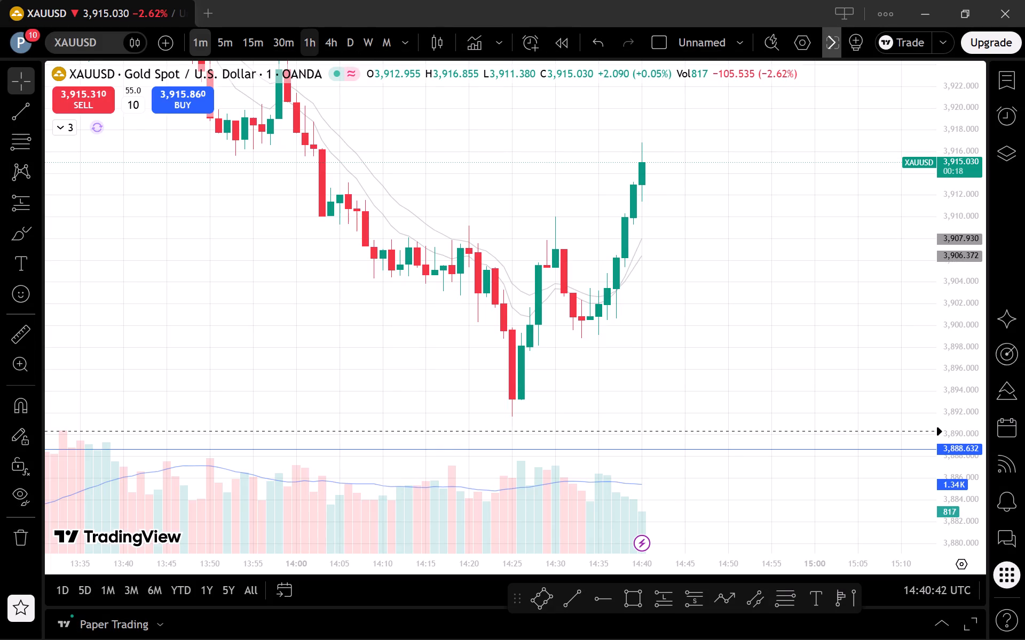
scroll(724, 332, "up", 2)
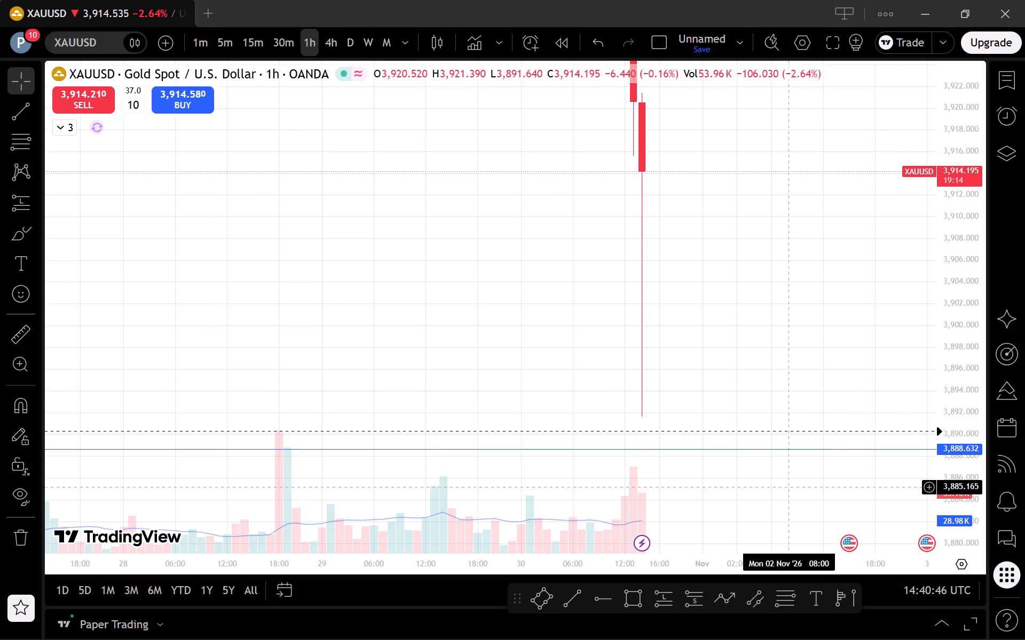
left_click_drag(951, 195, 966, 349)
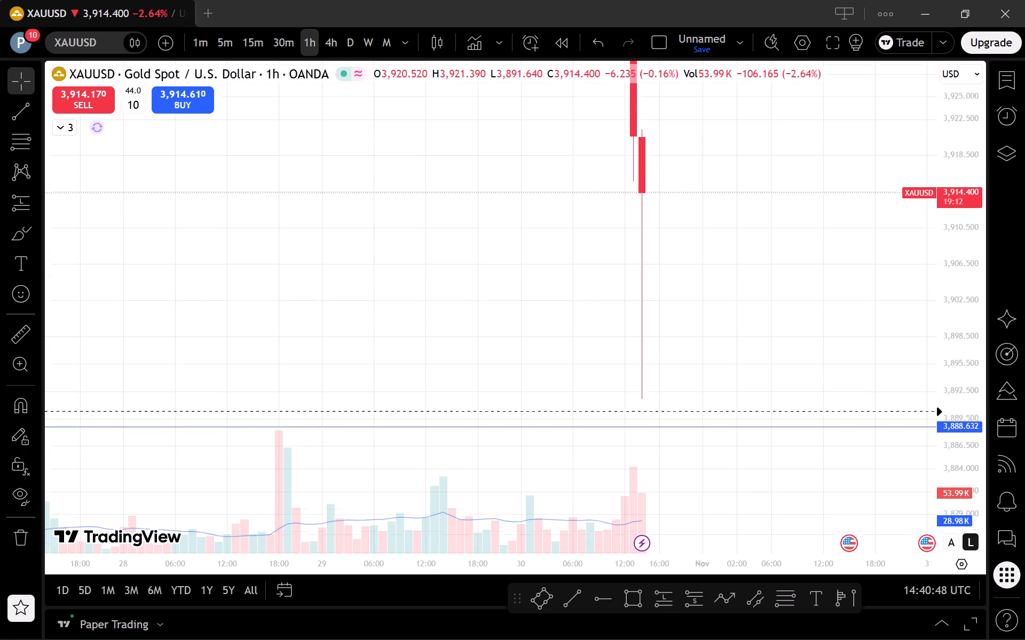
left_click_drag(966, 349, 963, 551)
left_click_drag(848, 460, 819, 526)
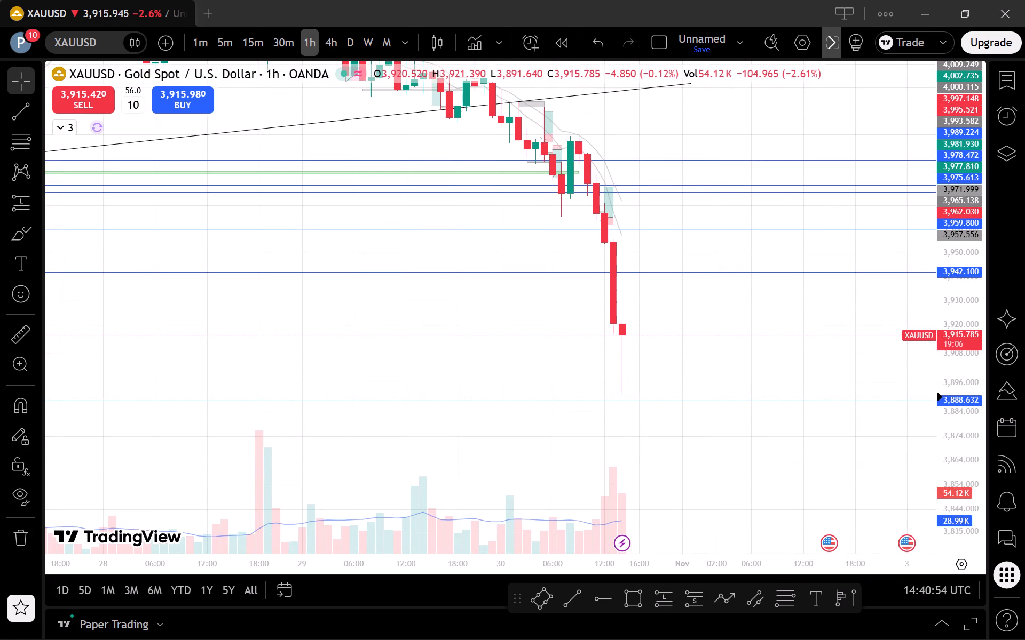
left_click(251, 39)
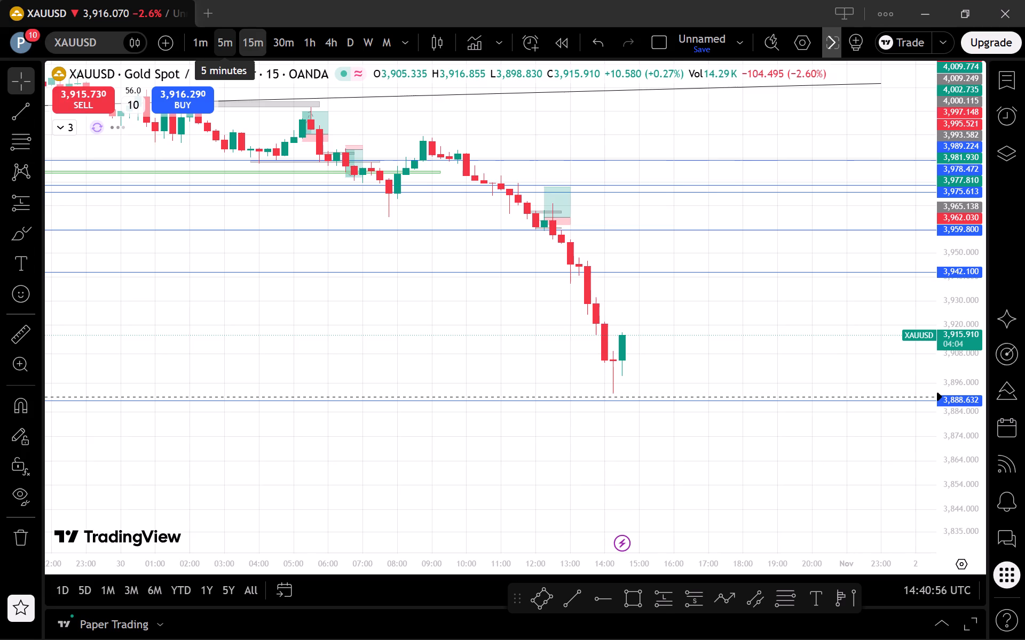
left_click(231, 35)
scroll(749, 331, "down", 2)
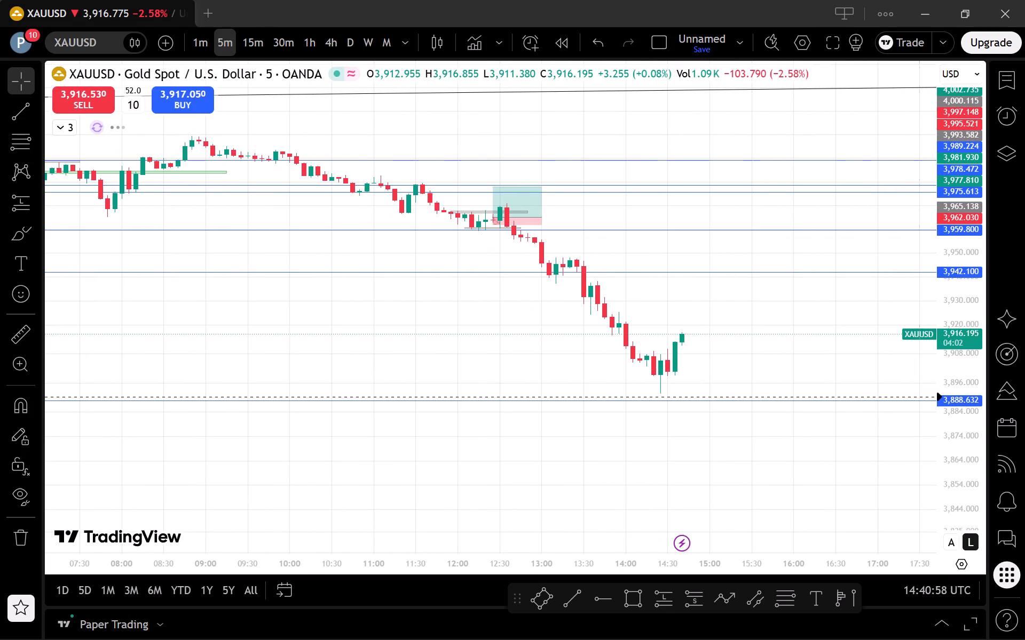
left_click_drag(981, 506, 914, 343)
scroll(872, 318, "down", 3)
left_click_drag(868, 322, 830, 338)
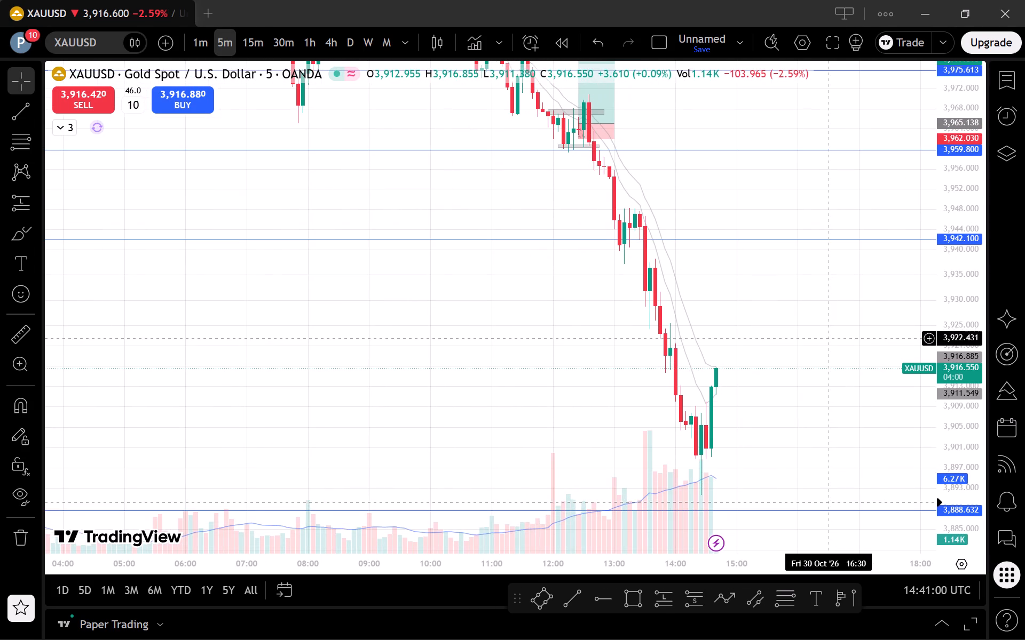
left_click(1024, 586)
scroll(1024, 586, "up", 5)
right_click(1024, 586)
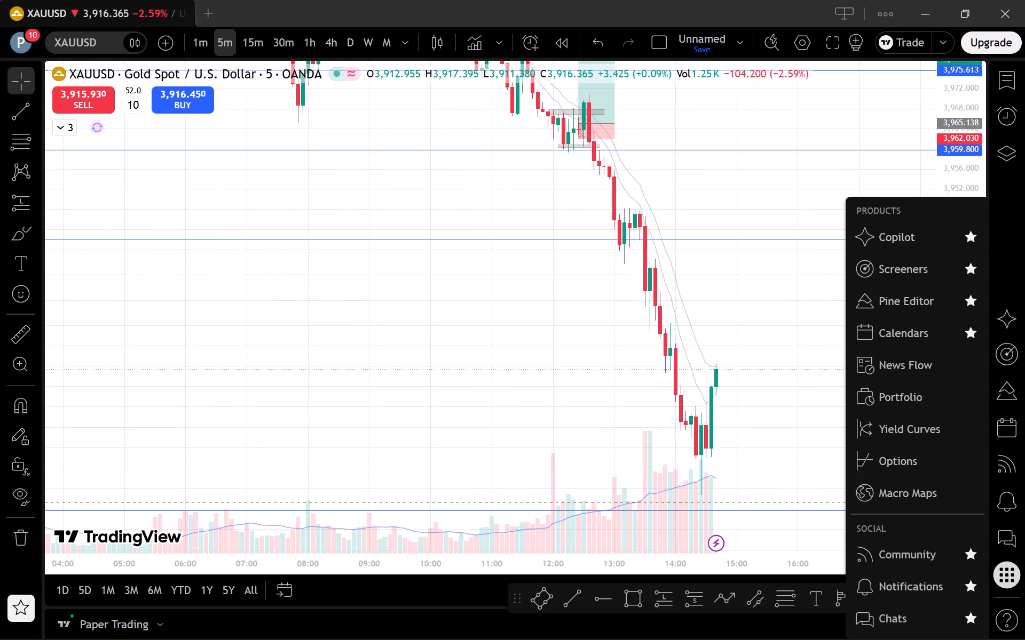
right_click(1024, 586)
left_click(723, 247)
On the 1-minute chart, draw a rectangle zone from about 3,923.75 to 3,920.51, spanning 13:58 to 14:53, at the last swing high.
scroll(815, 354, "up", 2)
left_click_drag(826, 382, 802, 323)
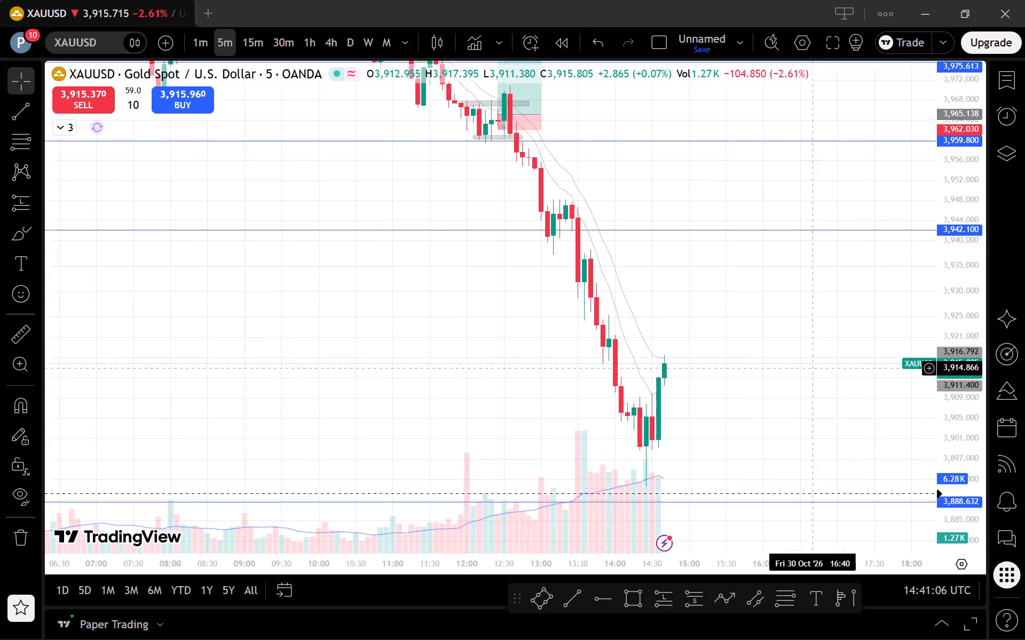
left_click_drag(802, 323, 801, 303)
left_click_drag(962, 285, 960, 354)
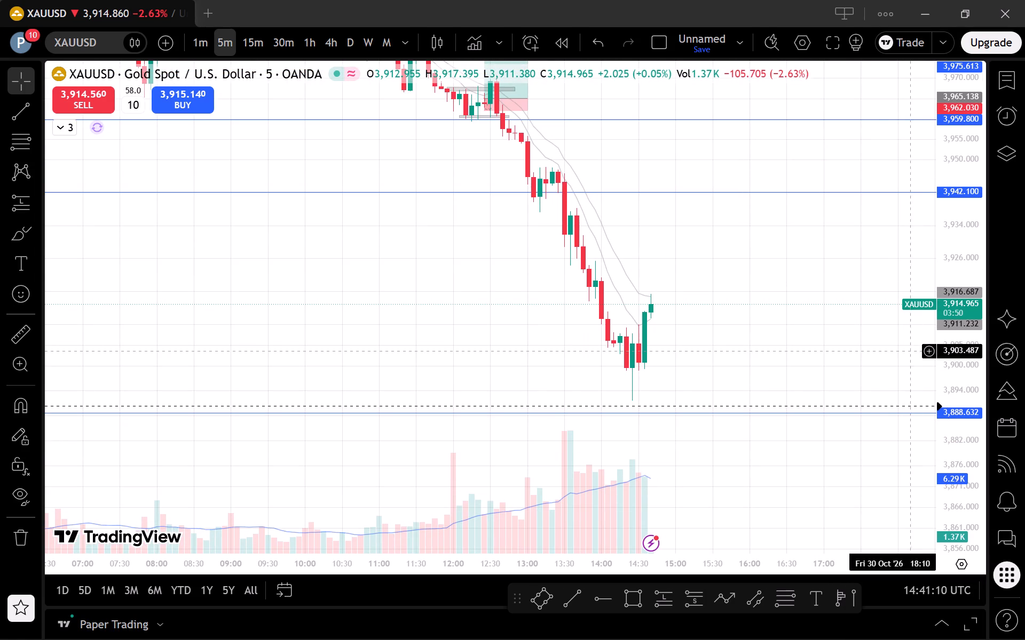
left_click(209, 26)
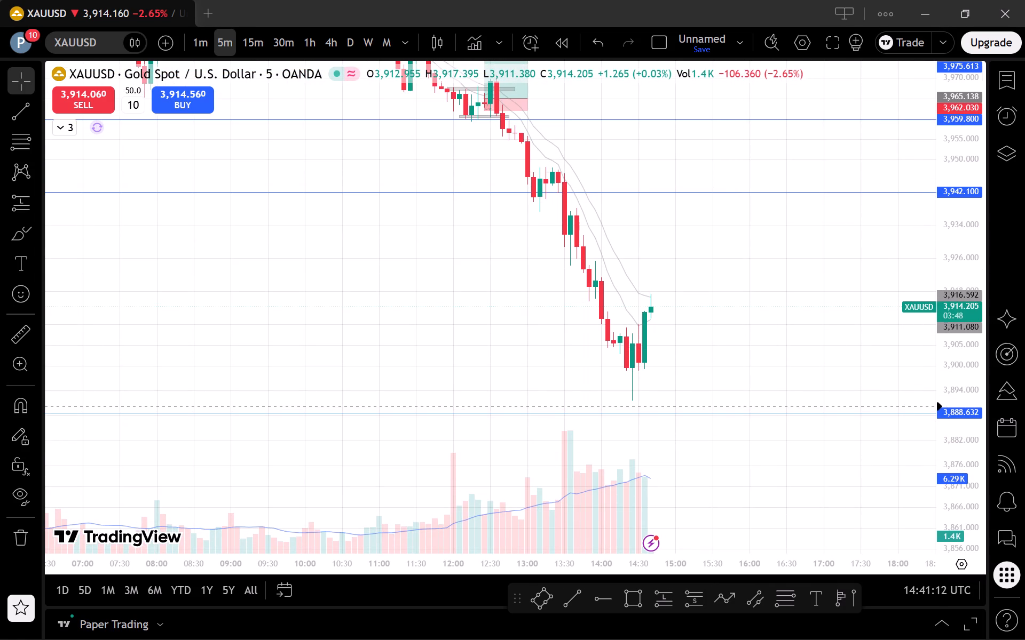
left_click_drag(207, 38, 207, 44)
scroll(639, 421, "down", 3)
left_click_drag(963, 479, 887, 331)
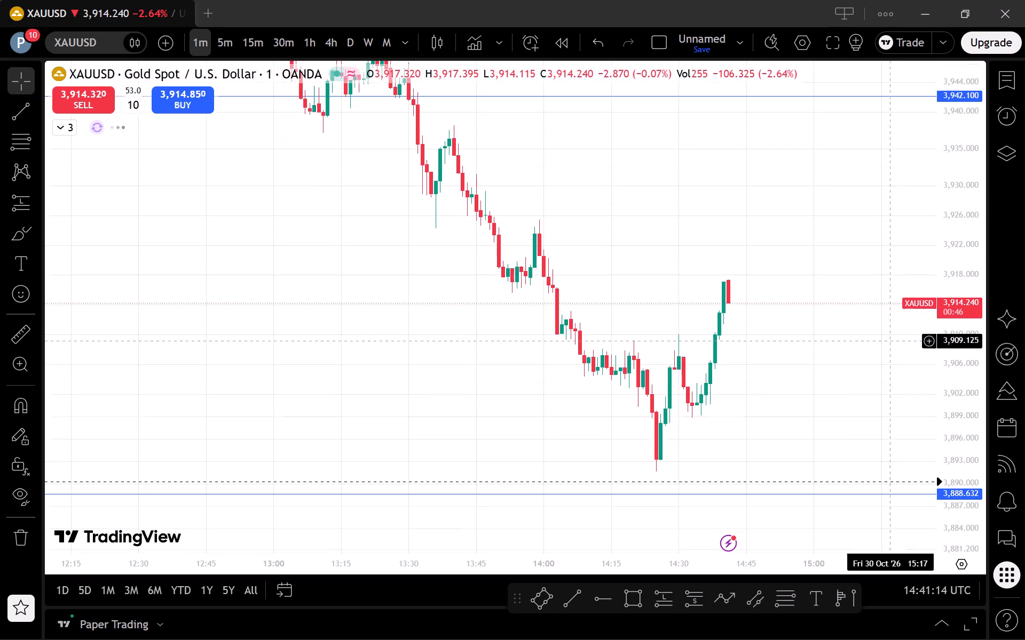
left_click_drag(818, 331, 797, 345)
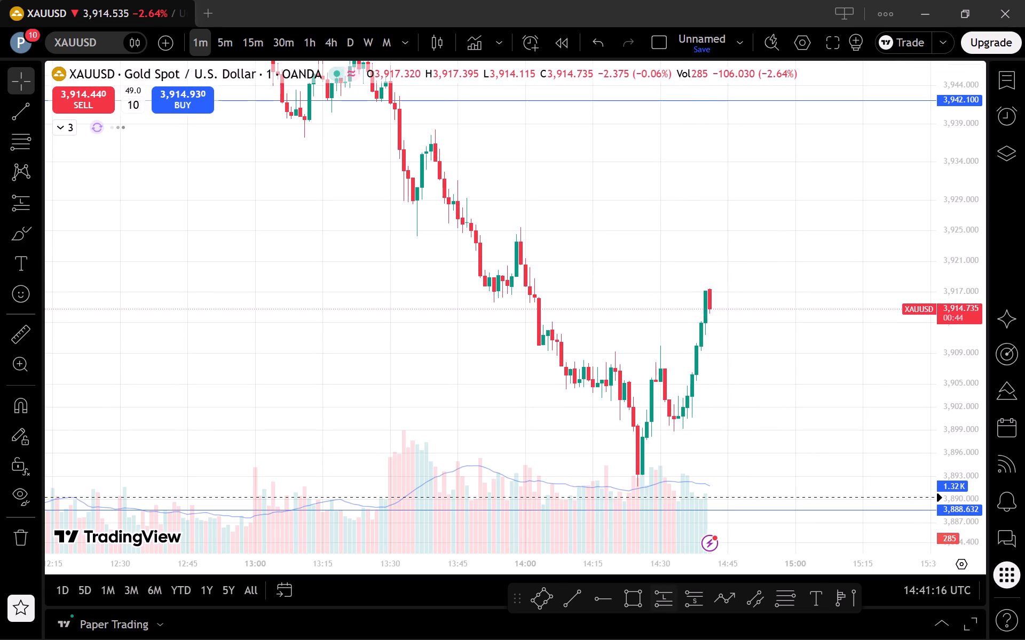
left_click(644, 596)
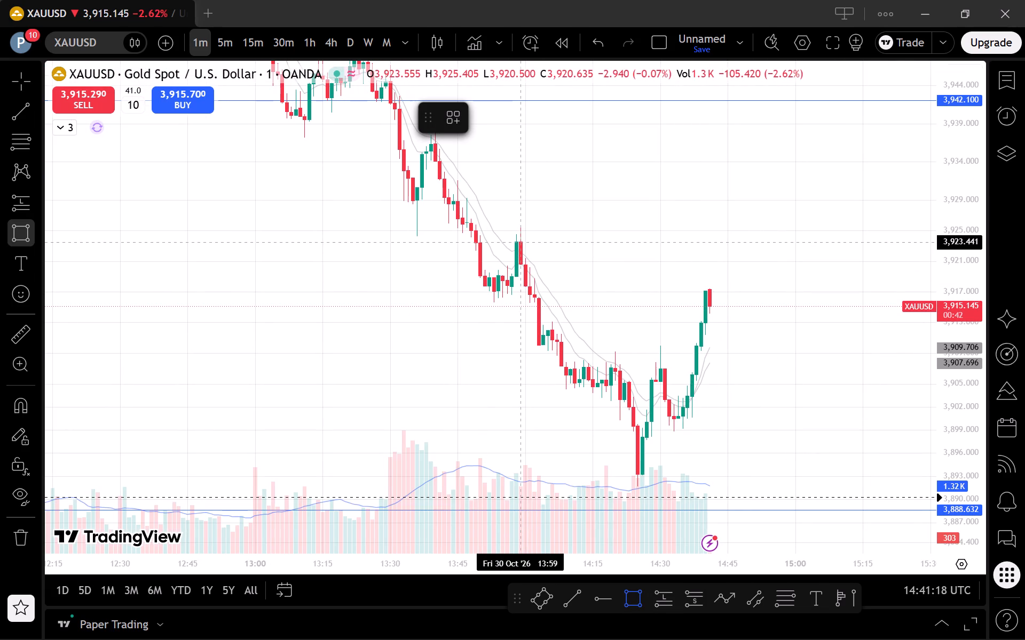
left_click(516, 240)
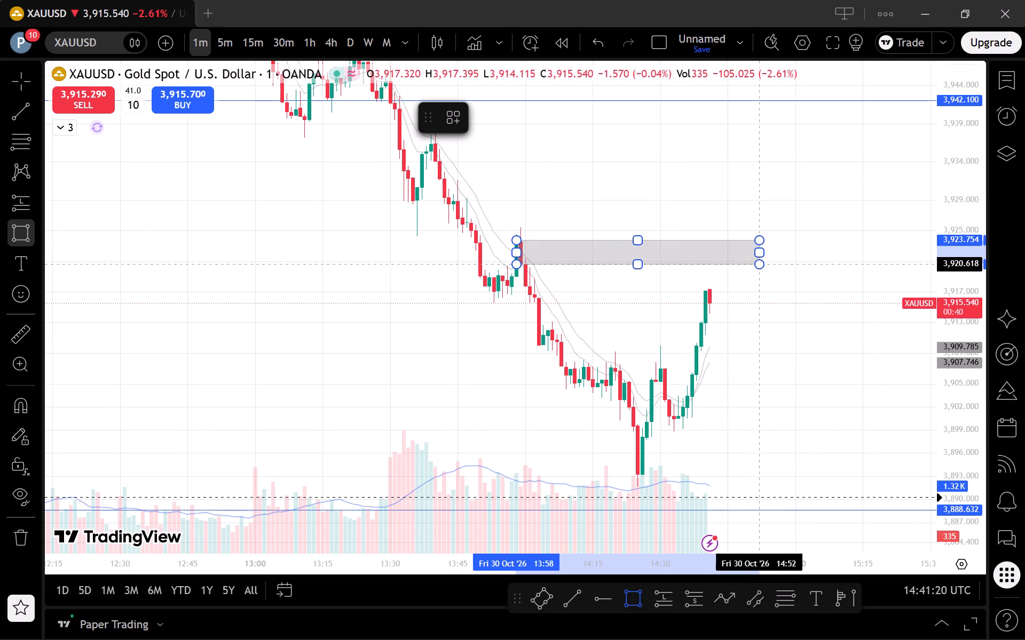
left_click(763, 262)
left_click(799, 325)
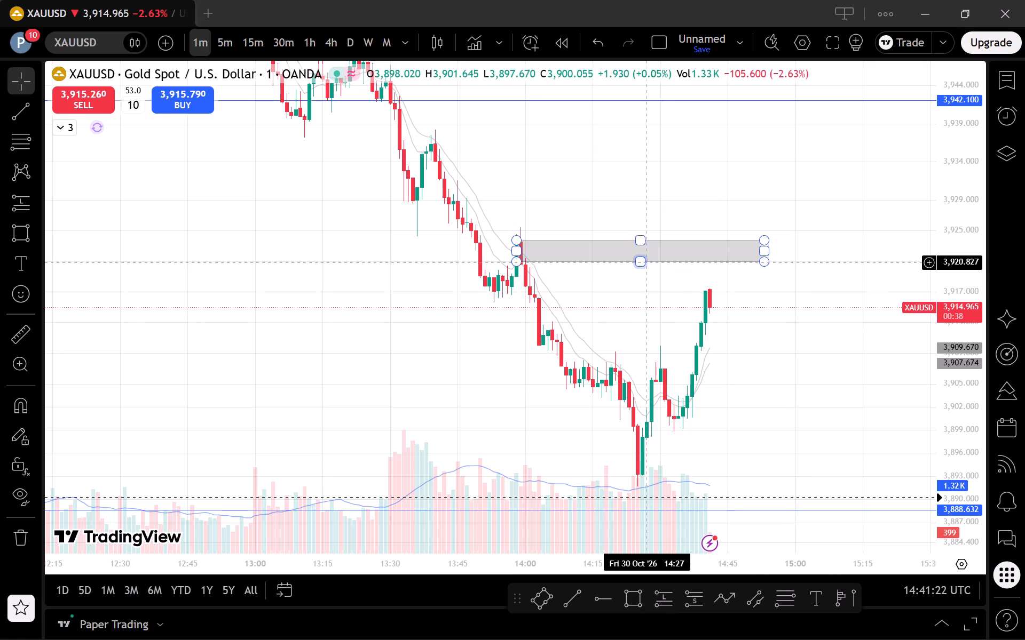
left_click_drag(641, 259, 668, 265)
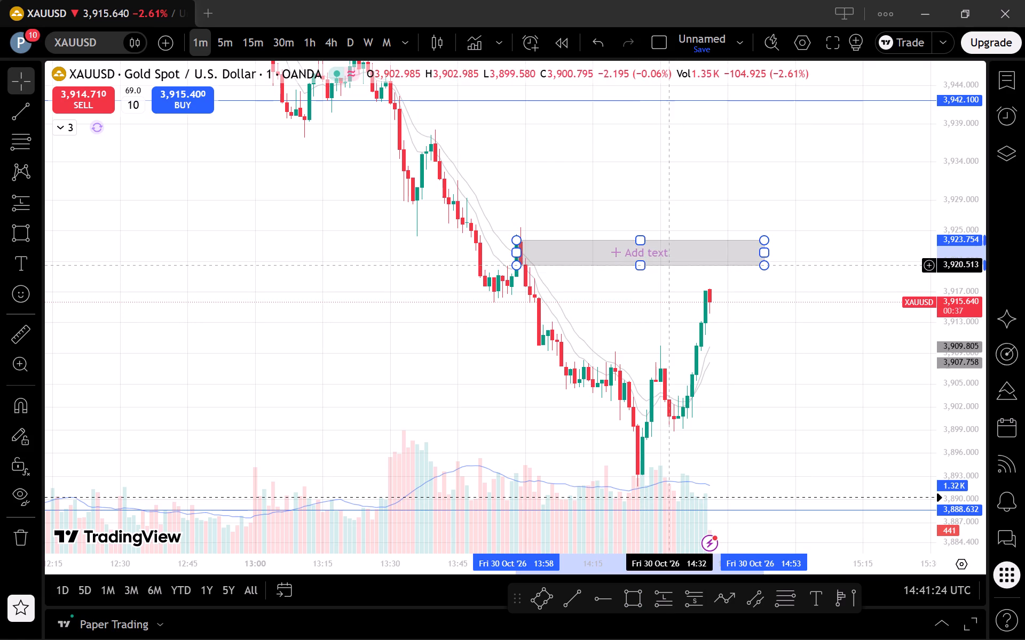
left_click(762, 347)
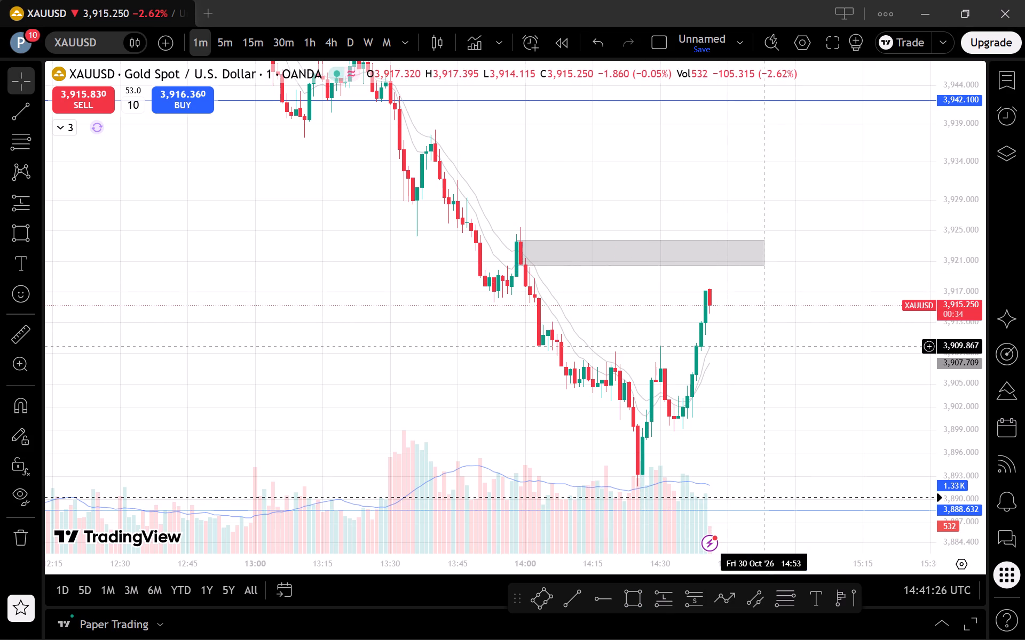
Examine the new rectangle zone against the wider decline and marked levels on the 5-minute and 15-minute charts.
left_click(231, 43)
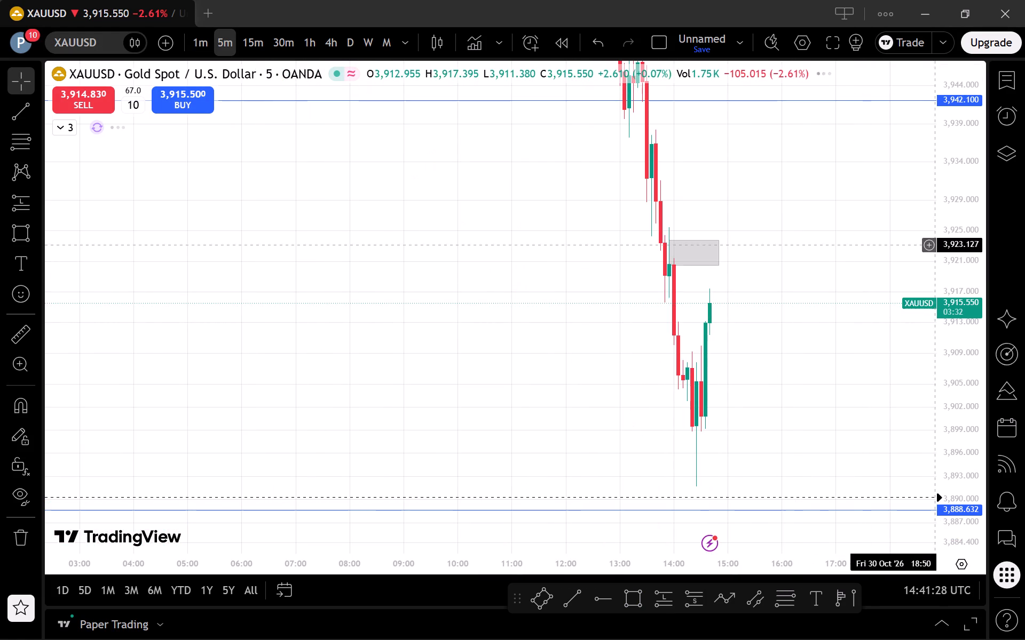
left_click_drag(965, 239, 975, 470)
left_click_drag(865, 466, 852, 477)
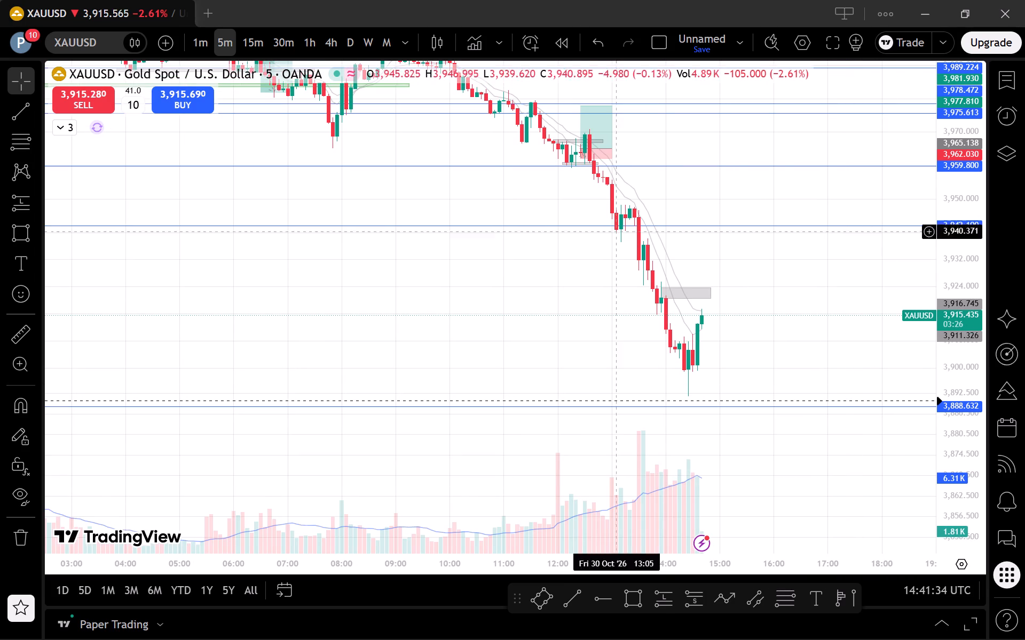
left_click(252, 39)
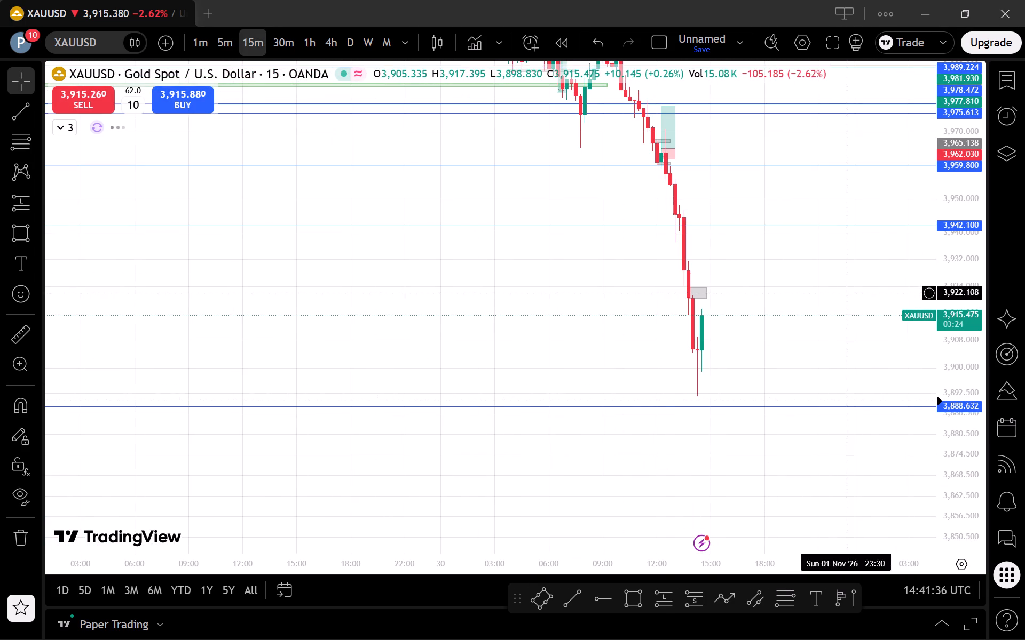
left_click_drag(954, 200, 961, 406)
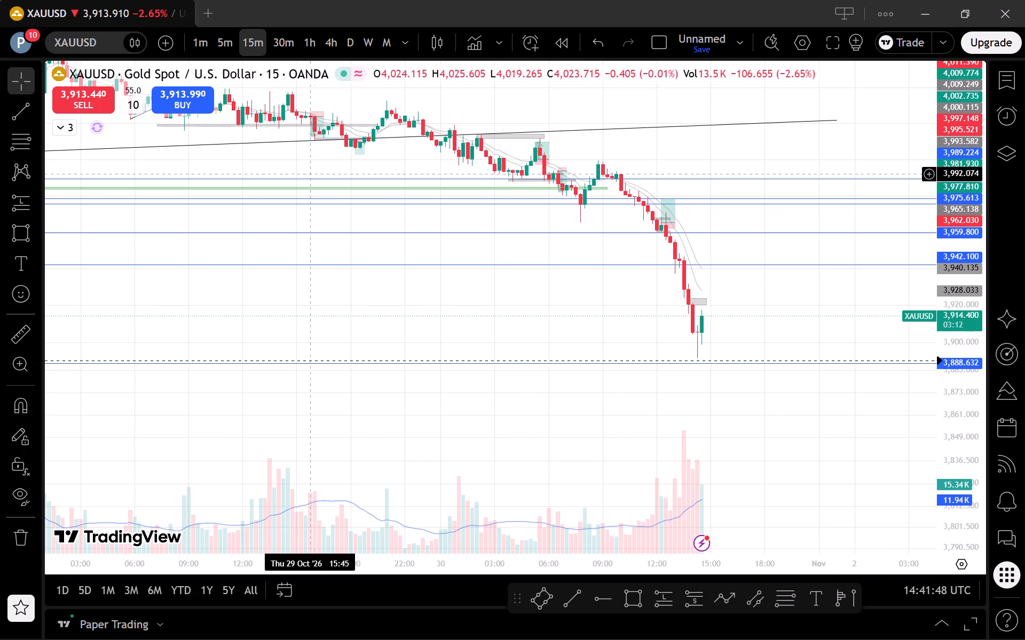
left_click(227, 41)
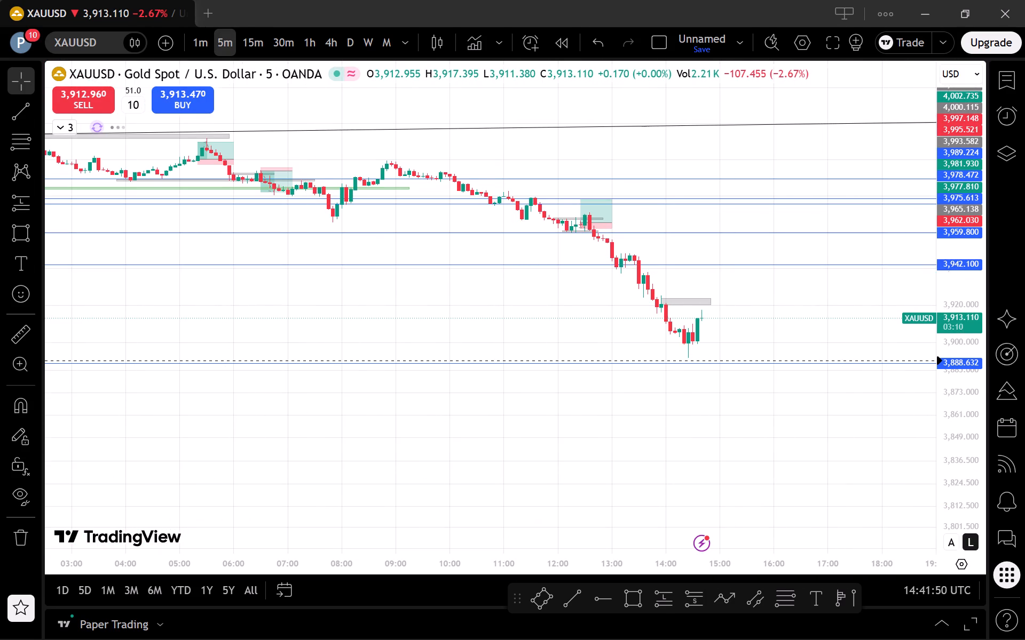
left_click_drag(961, 478, 957, 322)
scroll(868, 317, "up", 2)
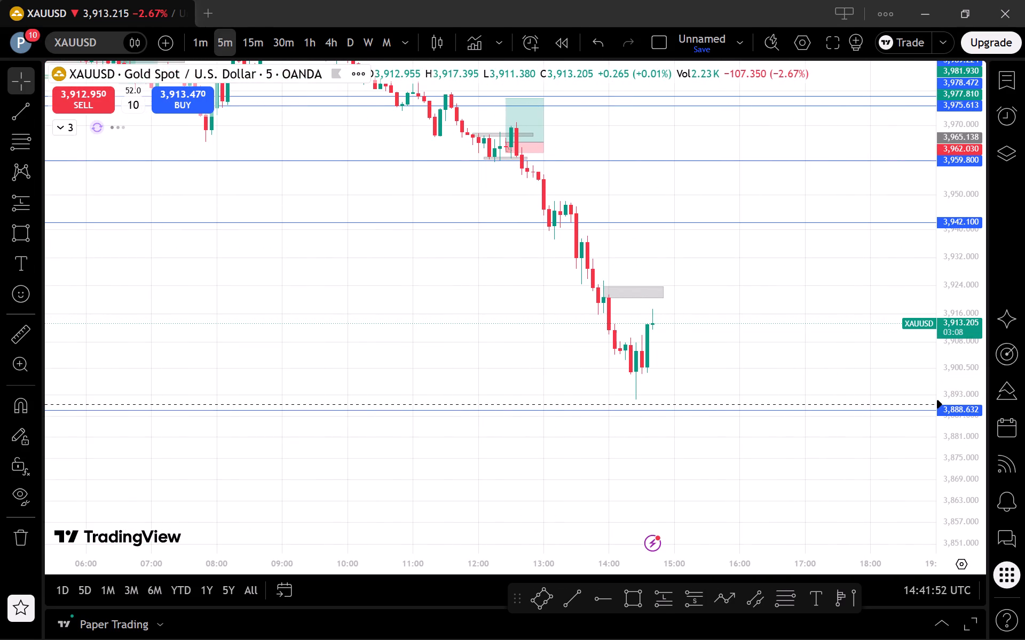
On the 1-minute chart, draw a second, thin rectangle zone at about 3,912, starting at 14:01 and extending past the current candle.
left_click(191, 37)
left_click_drag(960, 492, 929, 322)
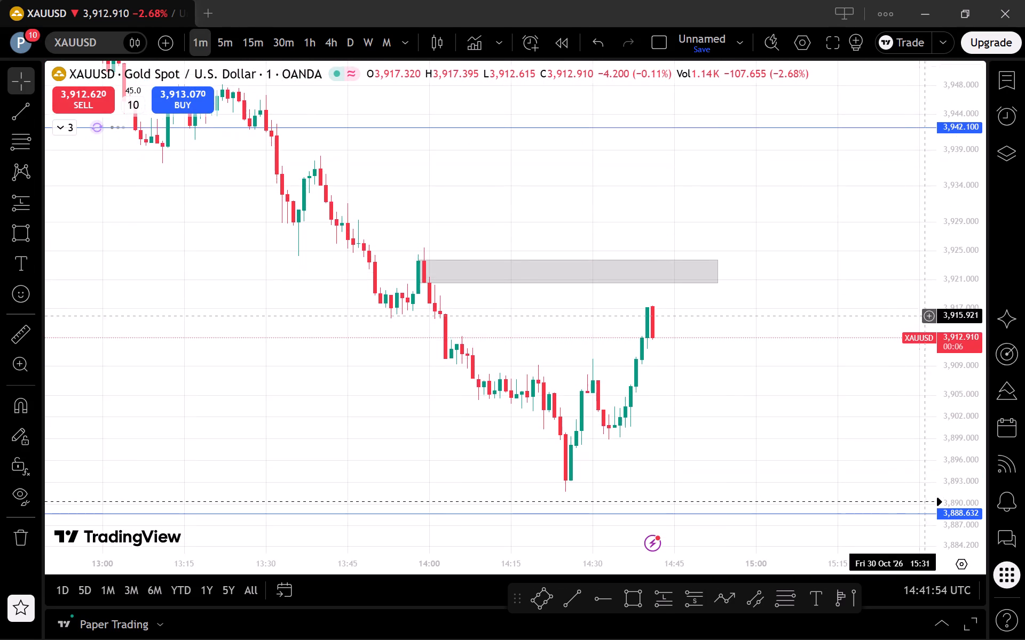
scroll(896, 338, "down", 2)
left_click_drag(886, 354, 881, 396)
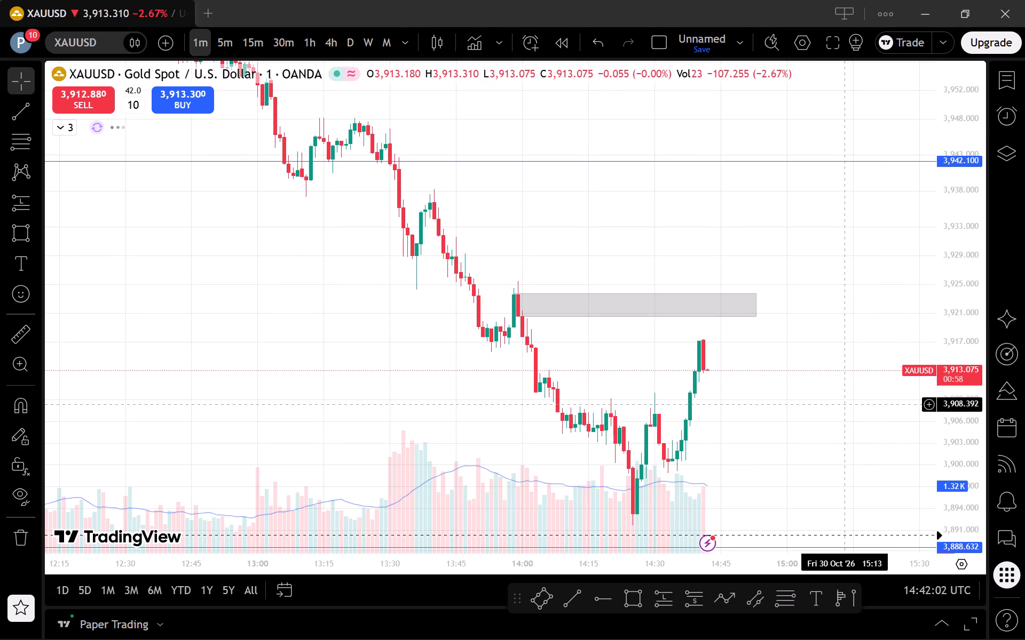
scroll(843, 404, "up", 1)
left_click_drag(841, 450, 826, 402)
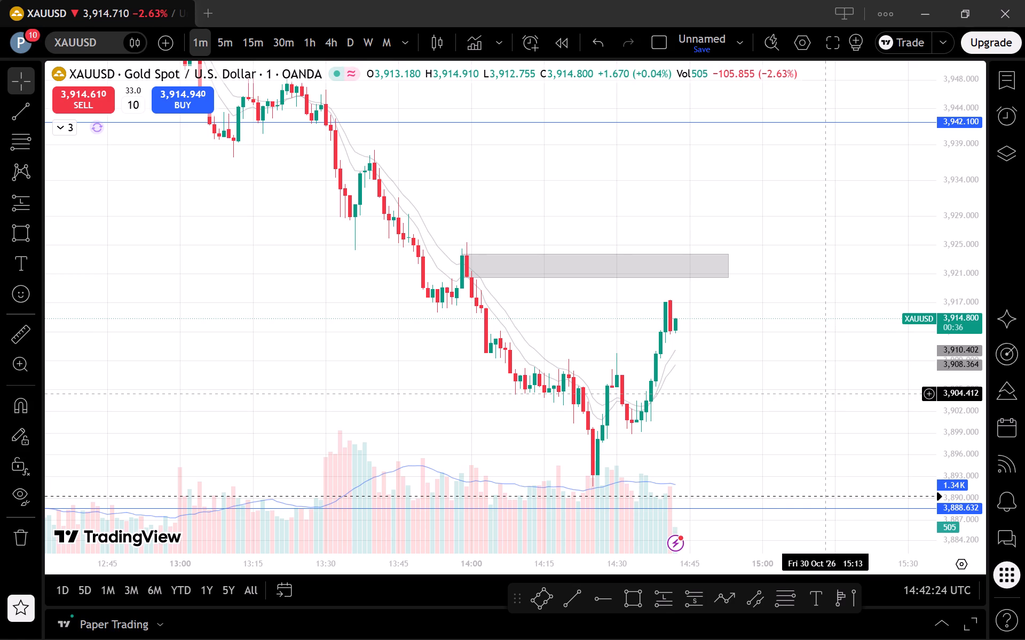
left_click(631, 601)
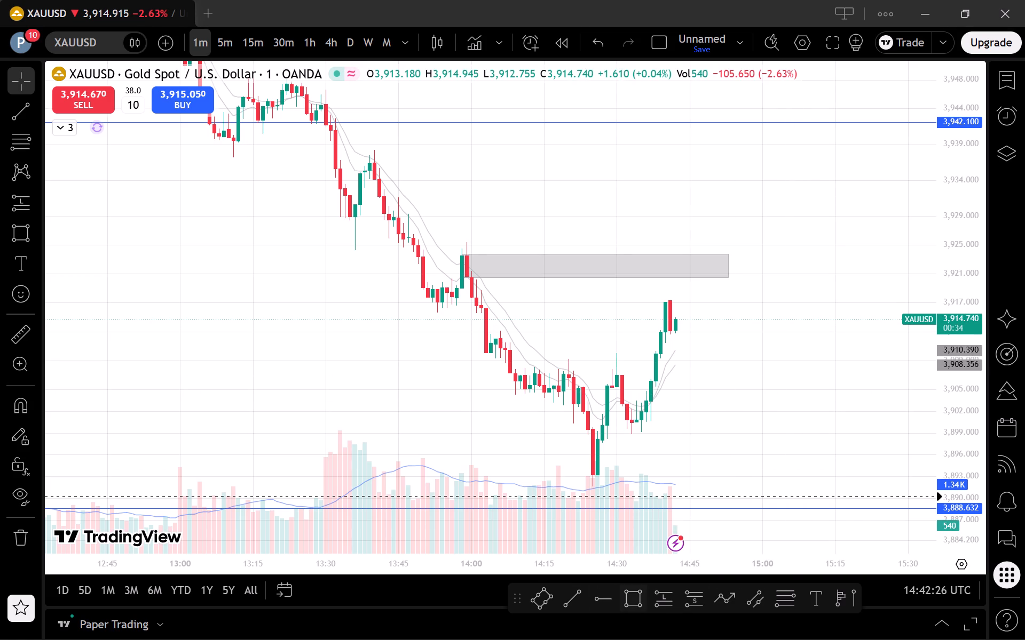
left_click(478, 332)
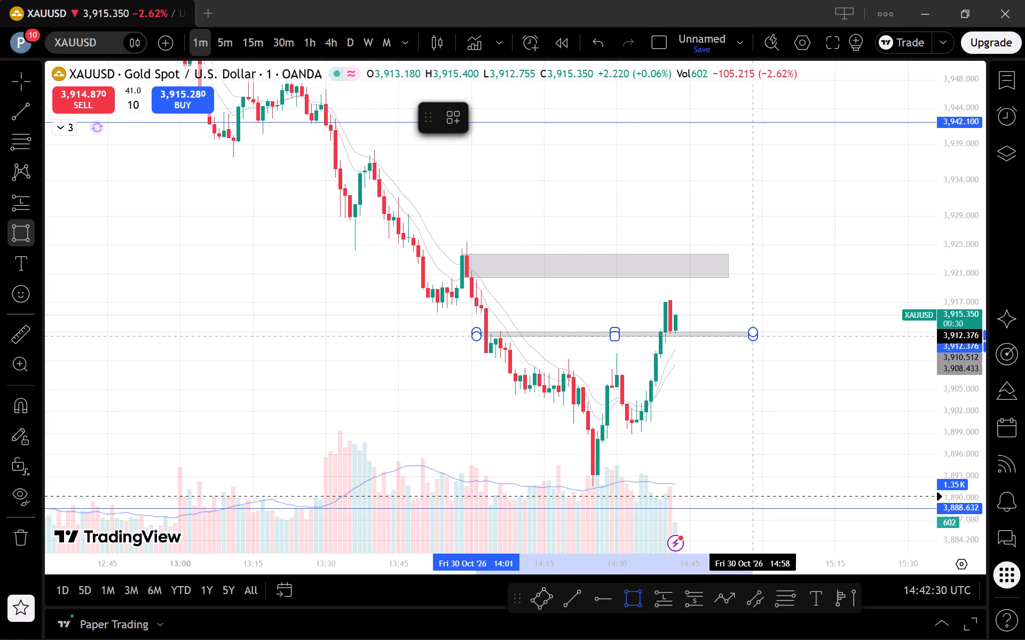
left_click(759, 339)
left_click(739, 406)
Examine the latest XAUUSD candles against the two rectangle zones and the 3,888.632 level on the 1-minute and 5-minute charts.
scroll(751, 415, "down", 1)
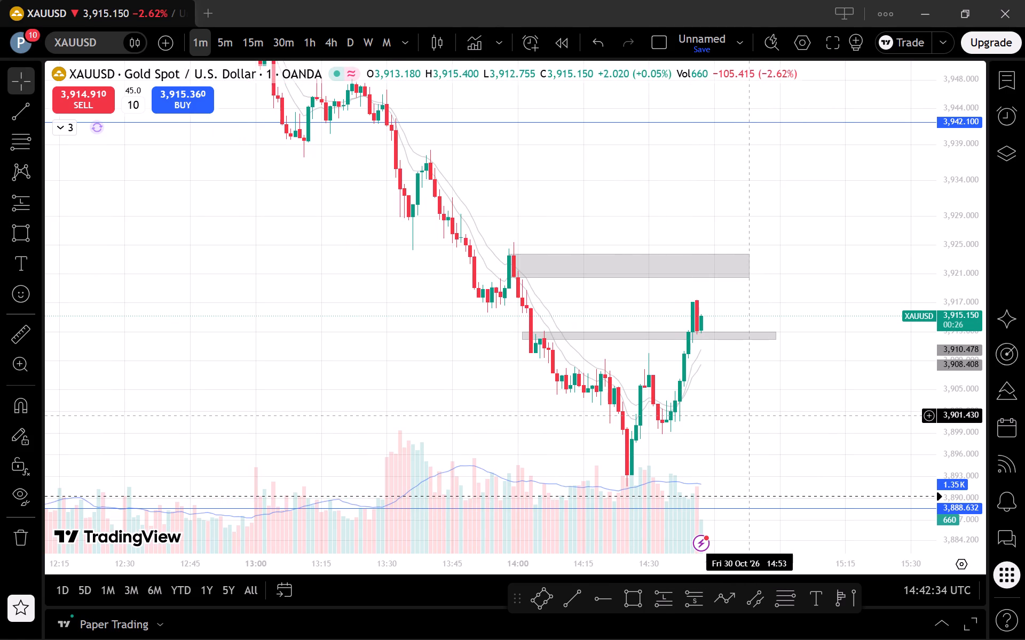
left_click_drag(764, 438, 766, 422)
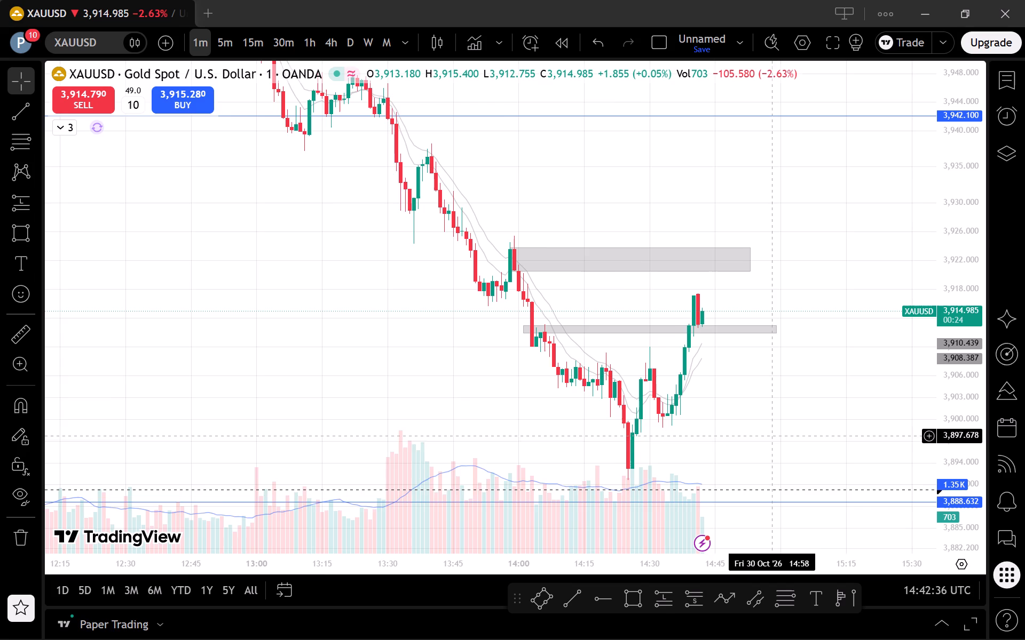
scroll(775, 451, "up", 1)
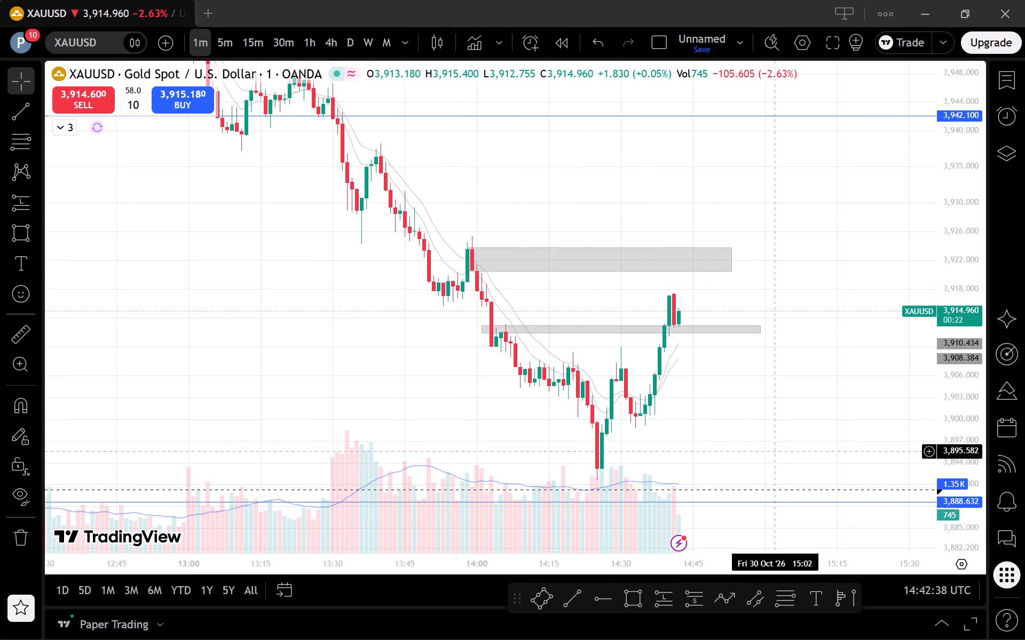
left_click(222, 43)
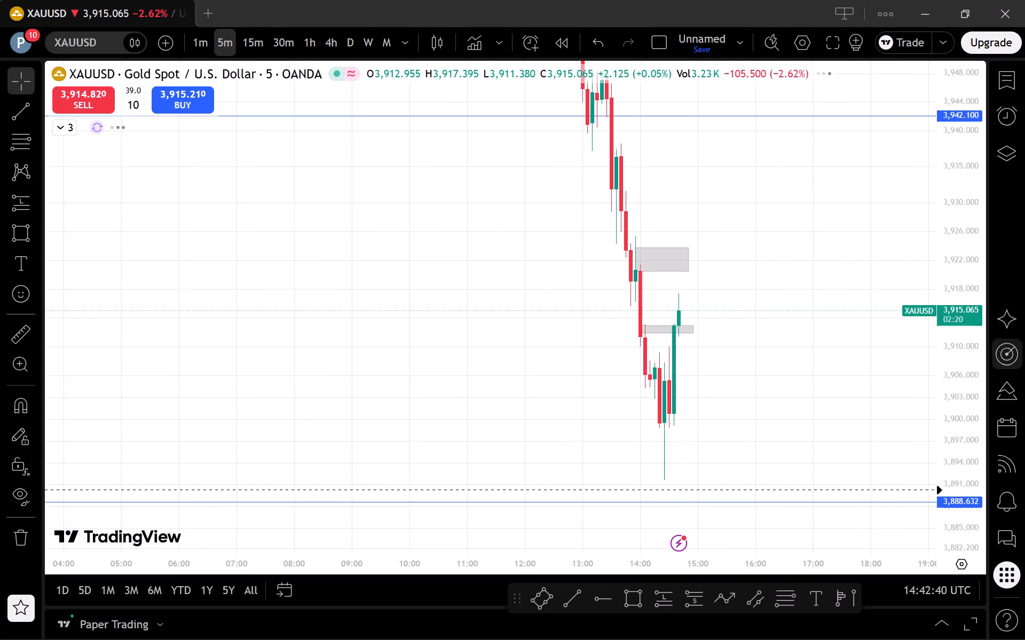
left_click_drag(974, 300, 976, 399)
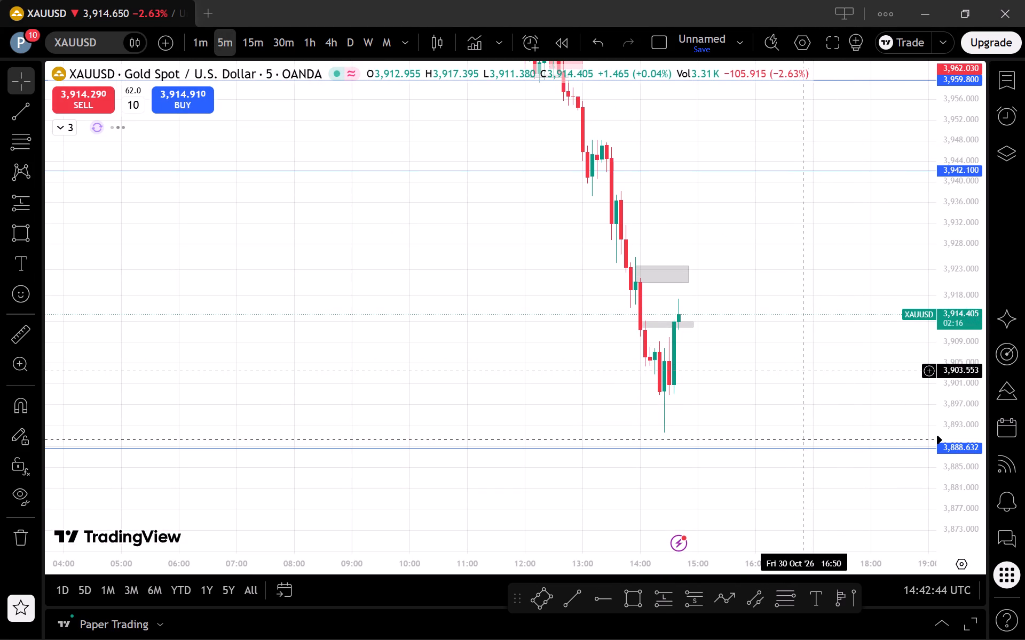
left_click(251, 49)
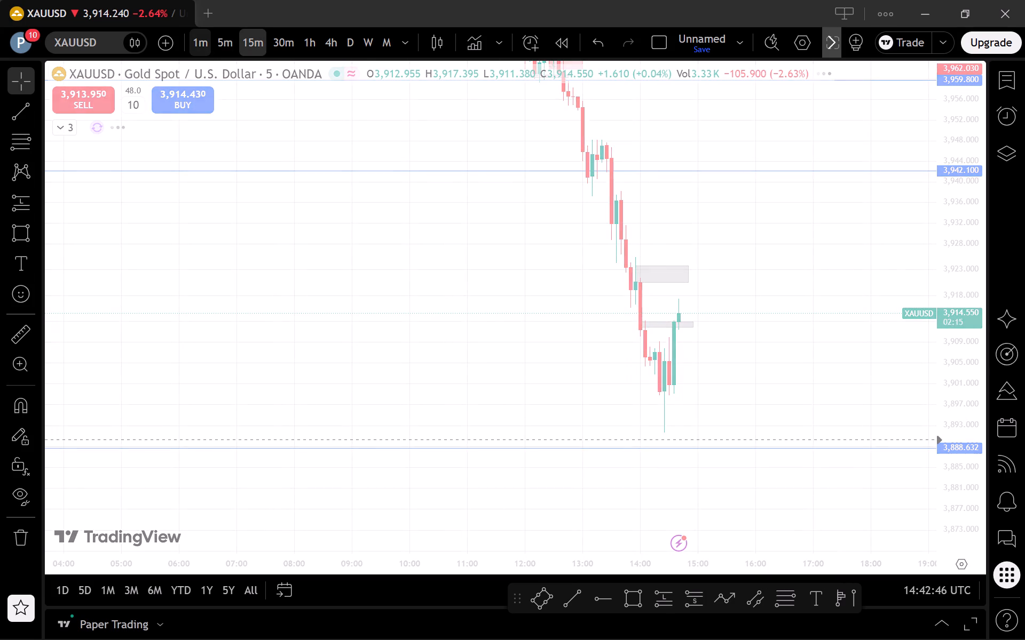
left_click(204, 47)
scroll(858, 381, "up", 1)
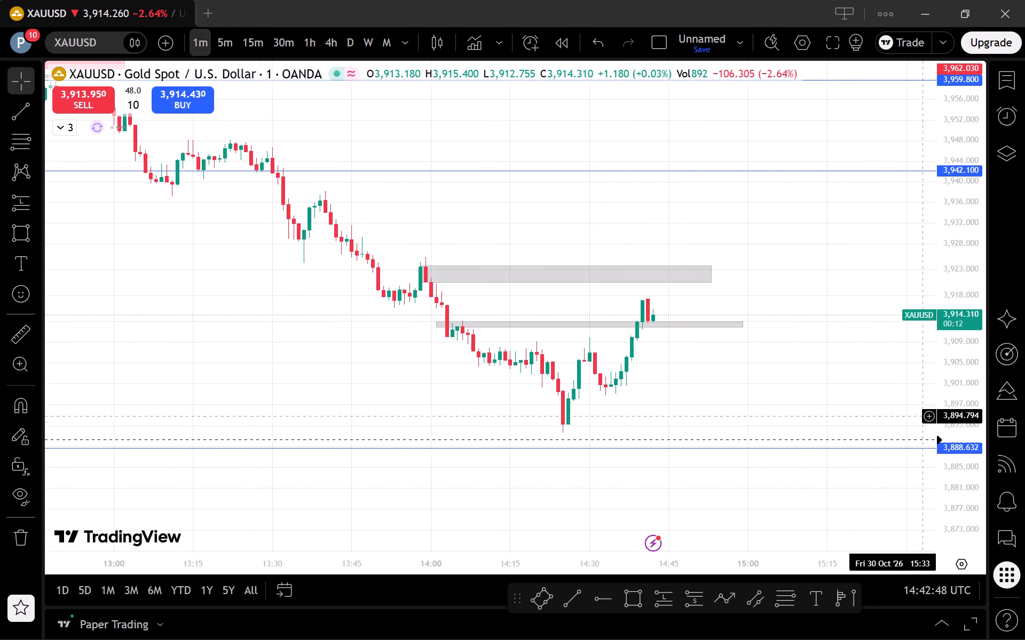
left_click_drag(960, 443, 912, 259)
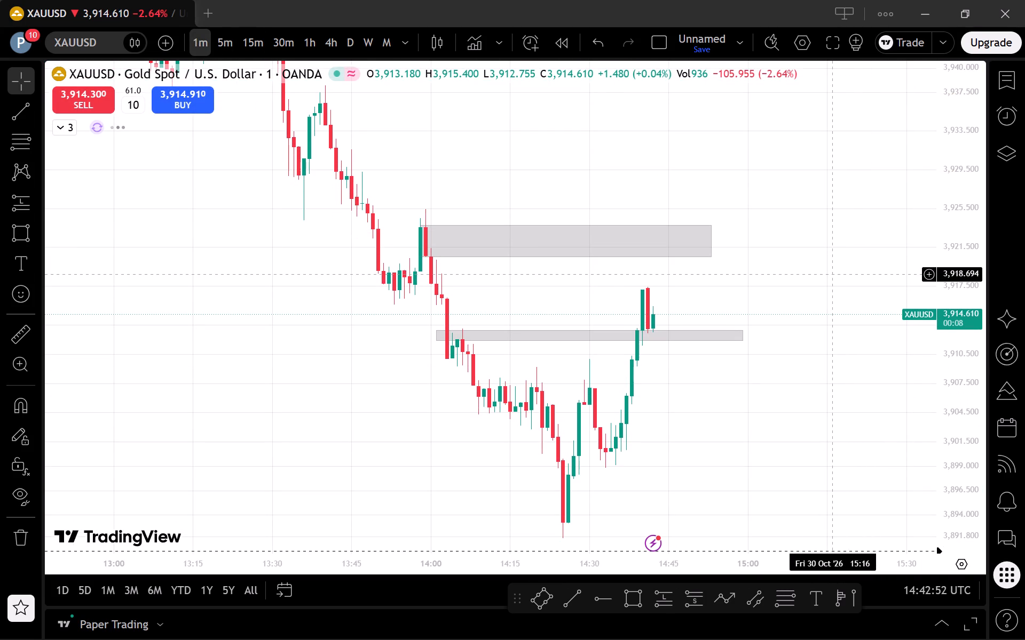
scroll(865, 297, "down", 1)
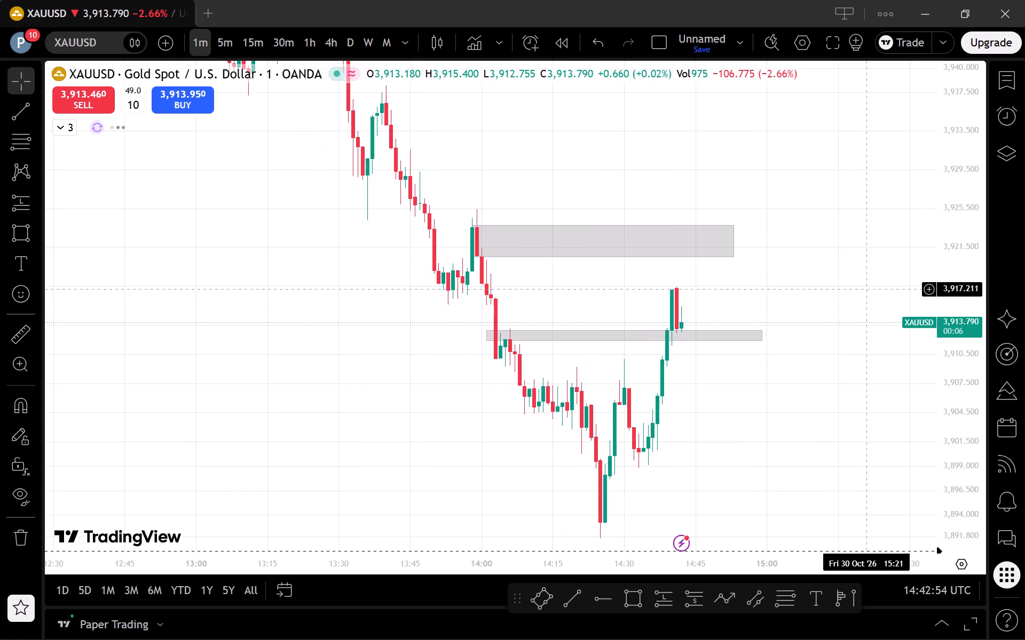
left_click_drag(865, 252, 851, 287)
left_click(845, 406)
left_click_drag(845, 406, 837, 365)
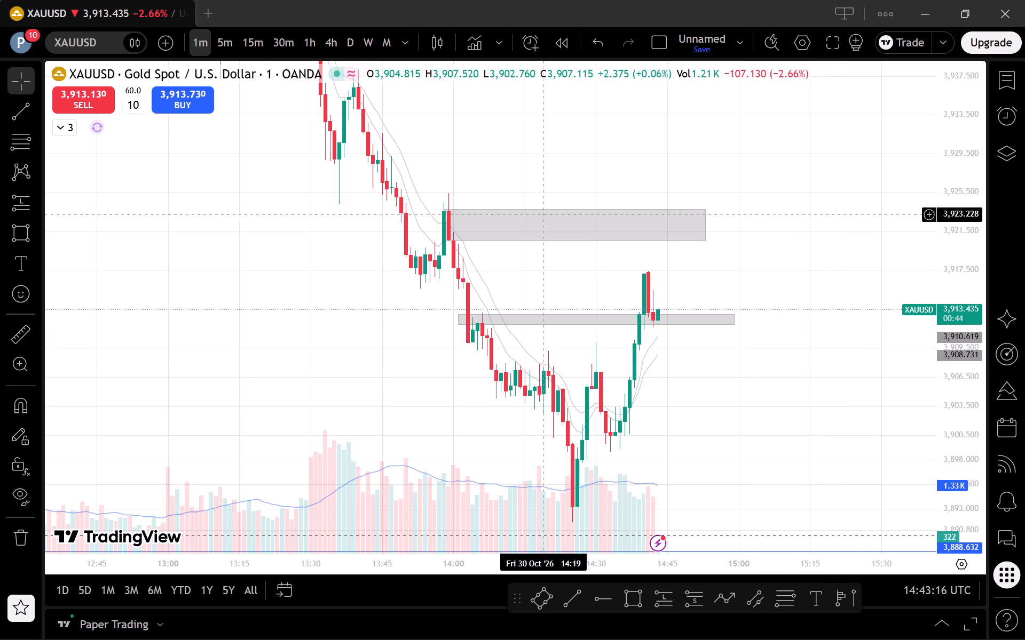
left_click(233, 37)
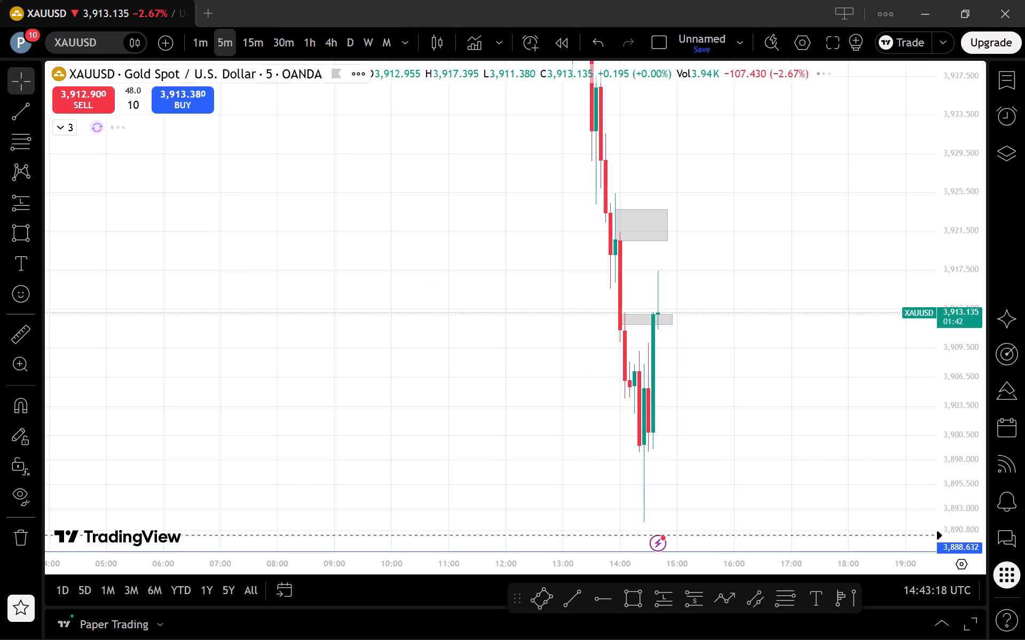
left_click_drag(958, 297, 968, 440)
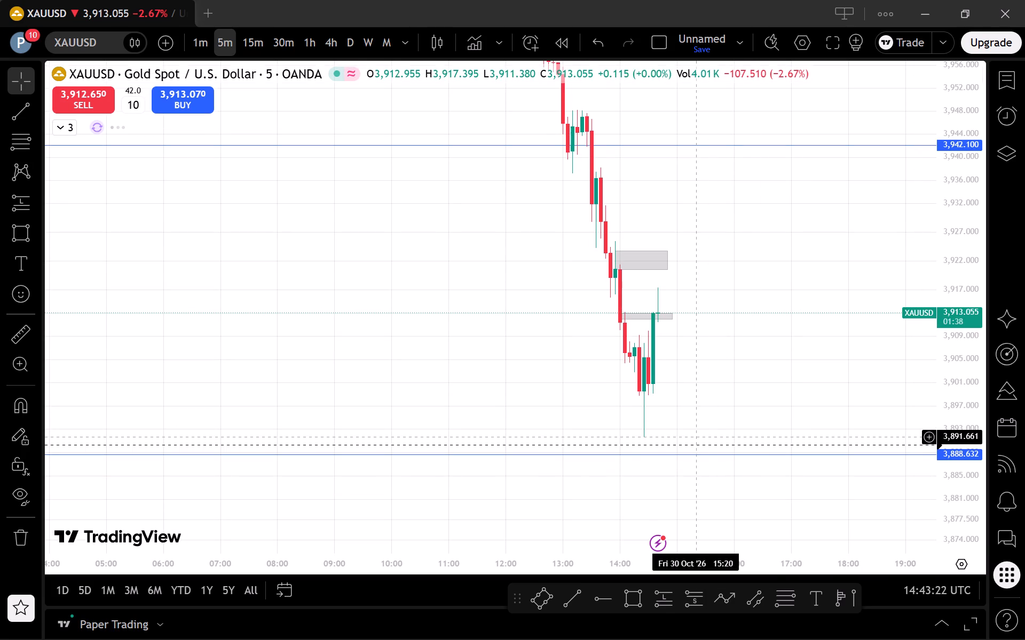
left_click(192, 52)
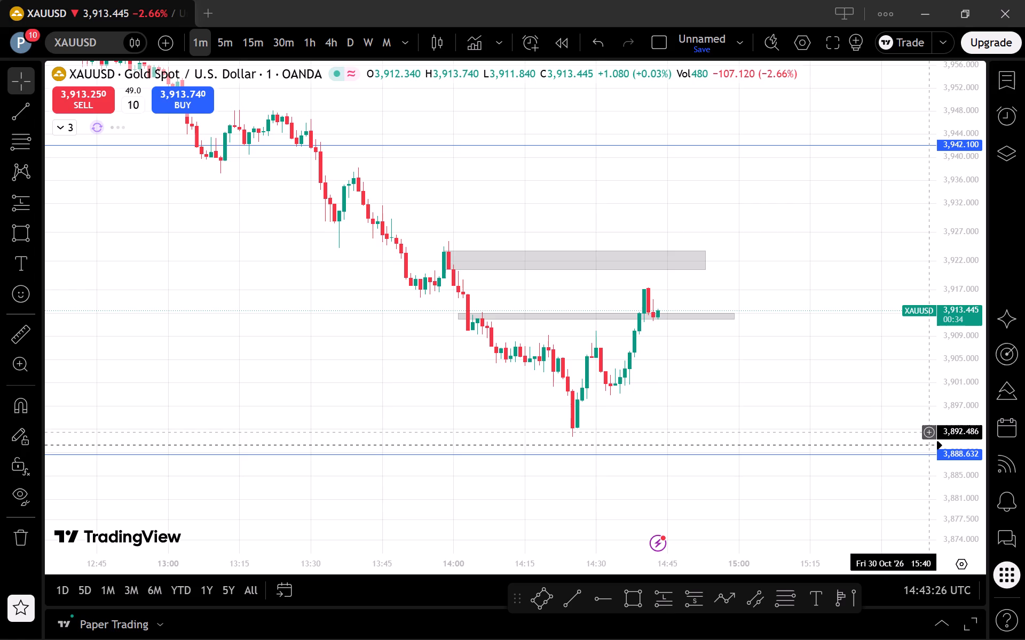
Glance at the 1-minute SILVER chart, then re-examine XAUUSD around both rectangle zones on the 1-minute and 5-minute charts.
key("Down")
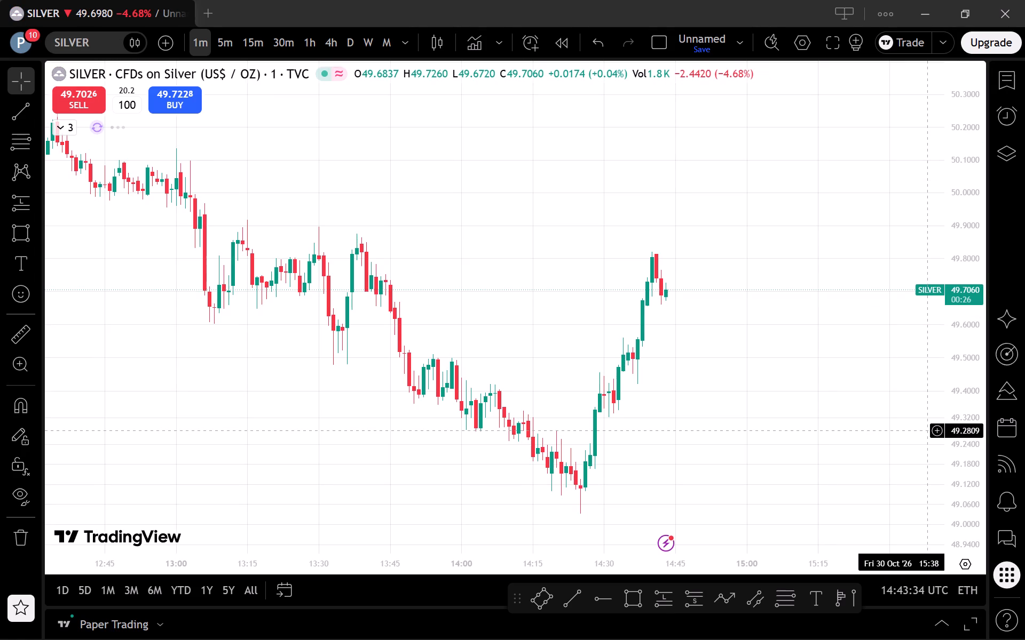
key("Up")
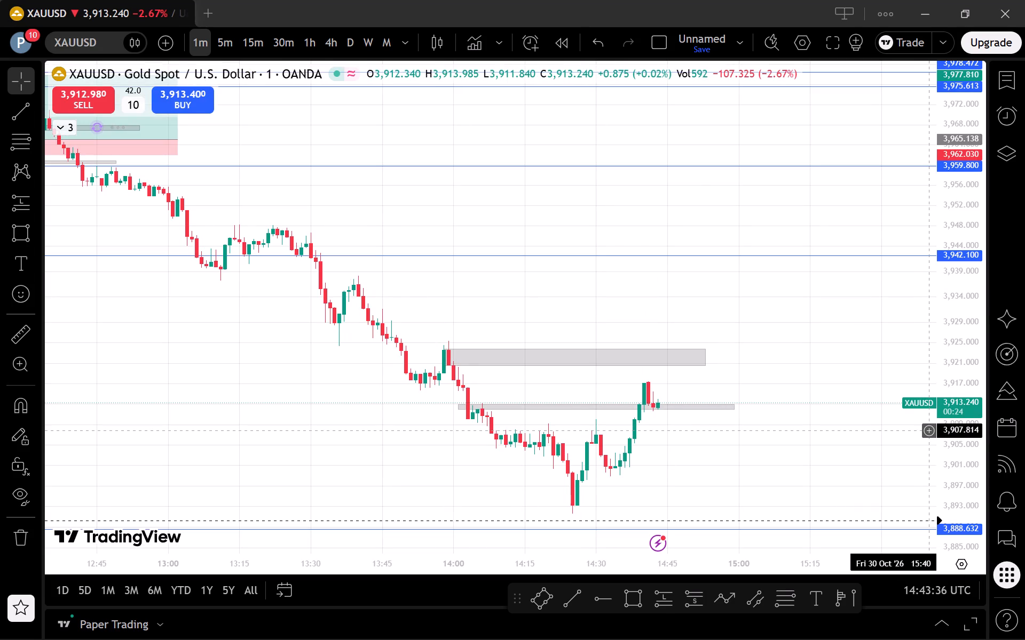
left_click_drag(967, 467, 921, 341)
left_click_drag(804, 521, 841, 323)
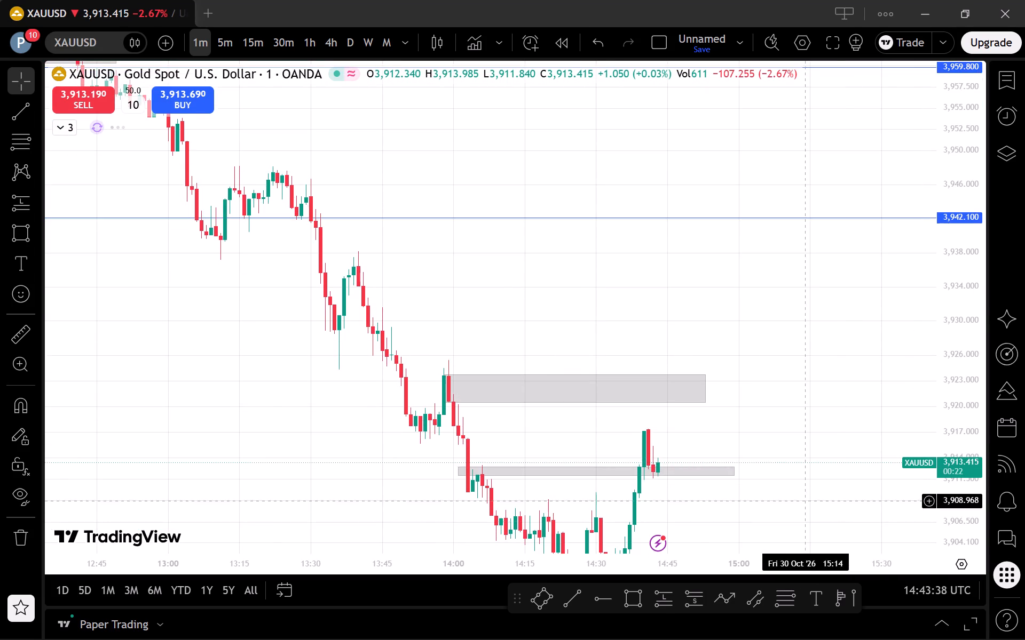
left_click_drag(841, 323, 843, 306)
scroll(845, 306, "up", 2)
left_click(224, 37)
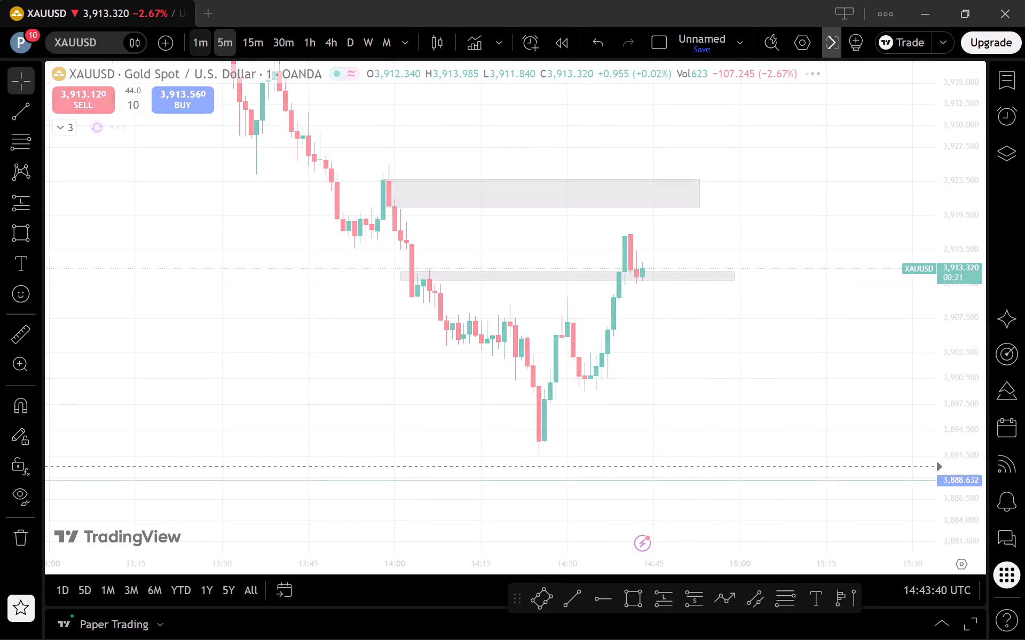
left_click(201, 41)
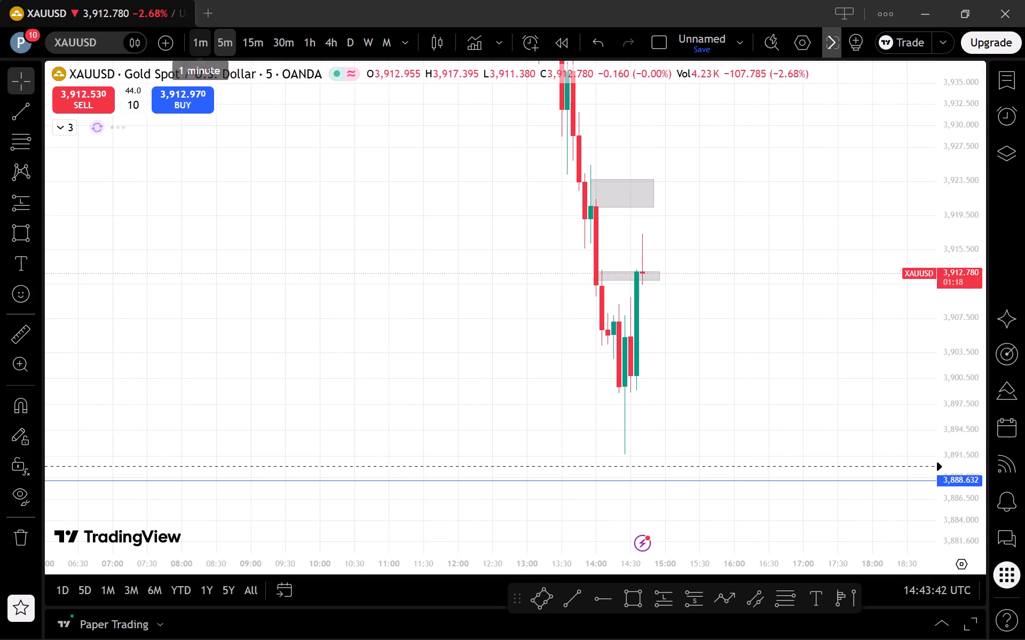
scroll(760, 364, "up", 1)
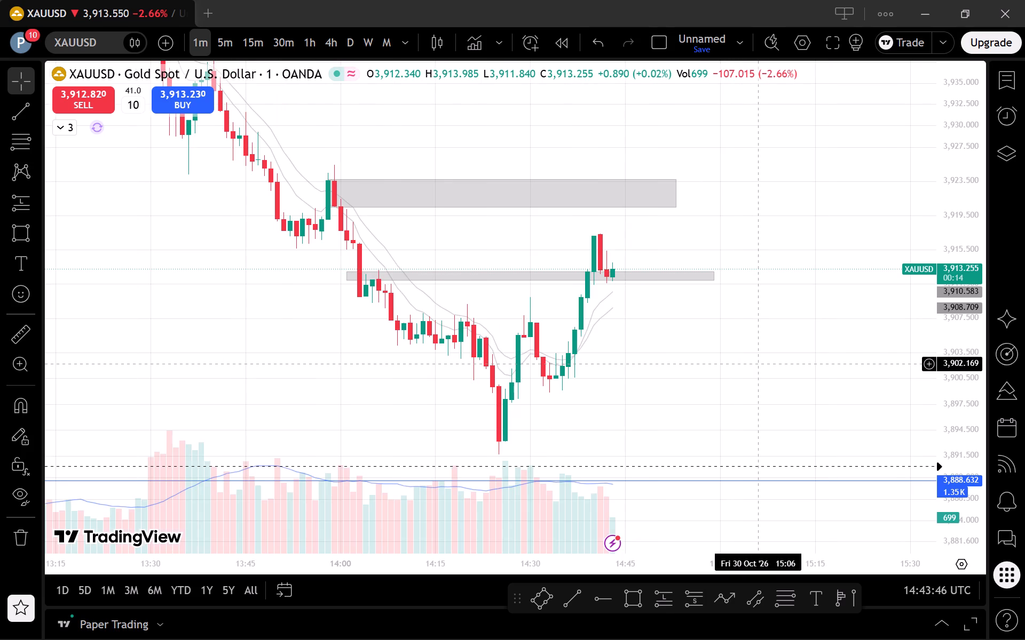
scroll(760, 364, "down", 1)
scroll(760, 364, "up", 1)
scroll(760, 364, "down", 1)
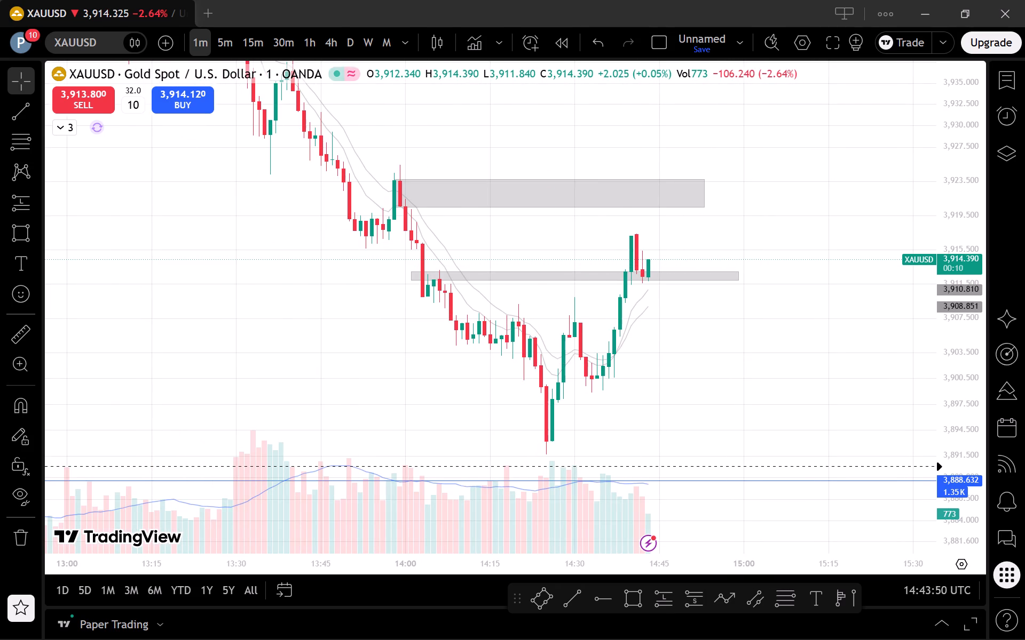
Check the XAUUSD decline on the 1-hour and 30-minute charts, then inspect the recent candles near both zones on the 1-minute chart.
left_click(317, 35)
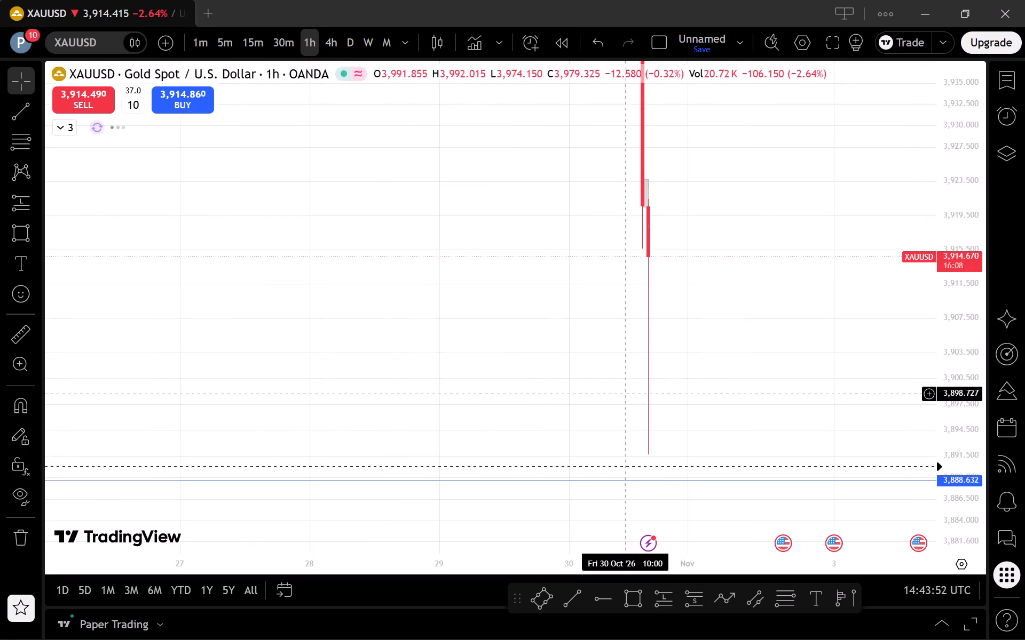
left_click(279, 41)
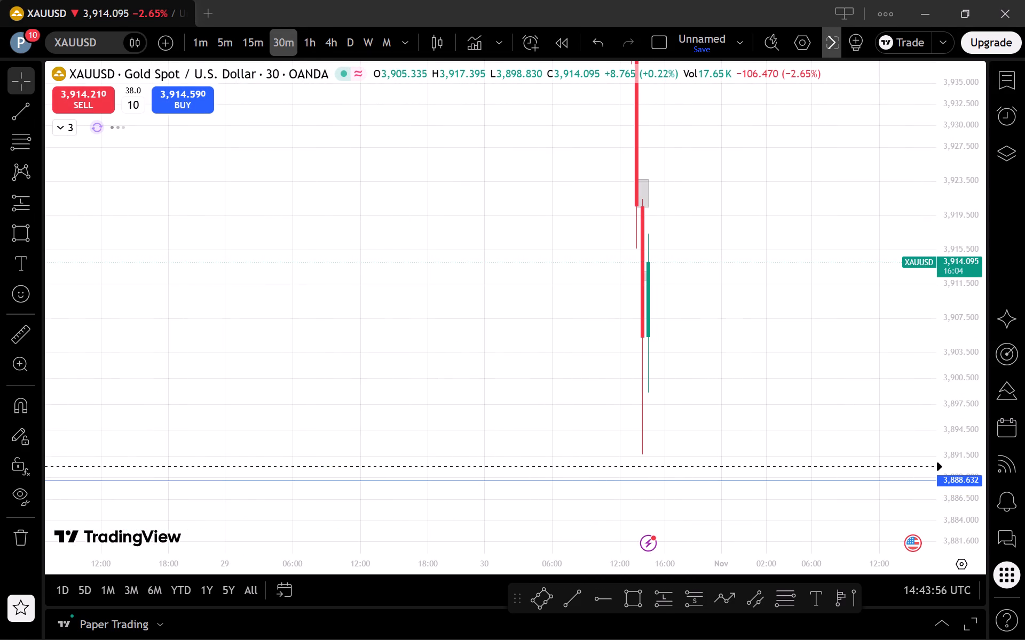
left_click(202, 41)
left_click_drag(949, 423, 942, 377)
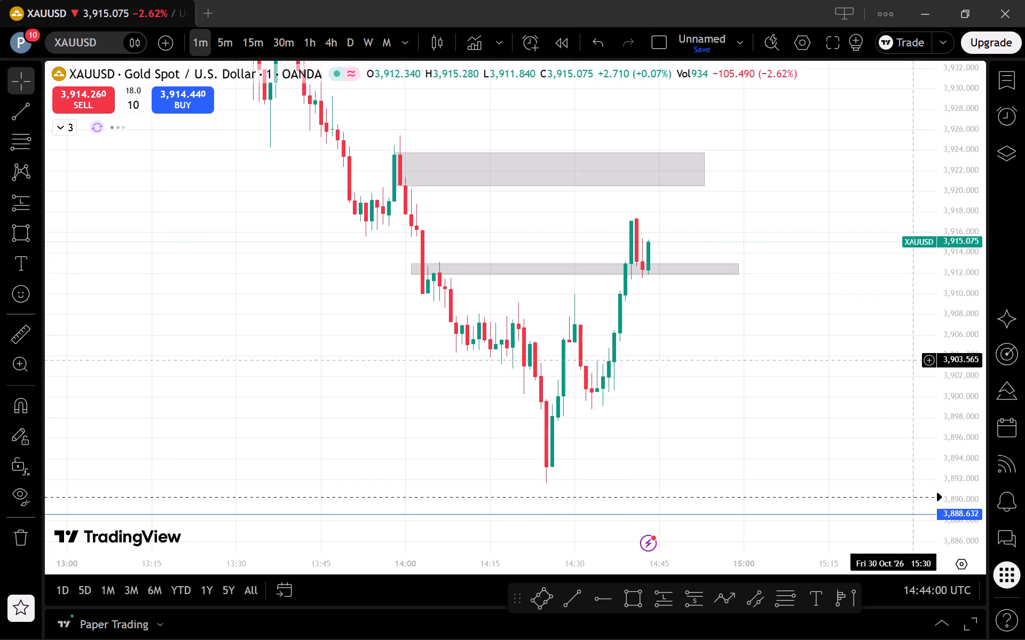
scroll(882, 359, "up", 1)
left_click_drag(804, 369, 853, 412)
left_click_drag(830, 408, 842, 414)
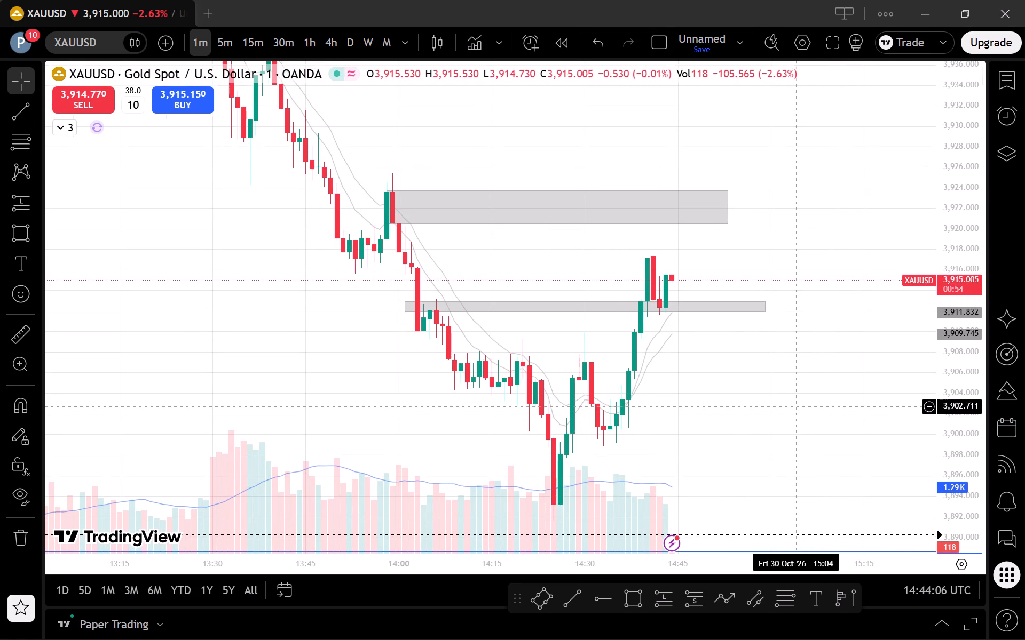
Switch to SILVER and review its decline and rebound on the 1-minute, 5-minute and 15-minute charts.
key("Down")
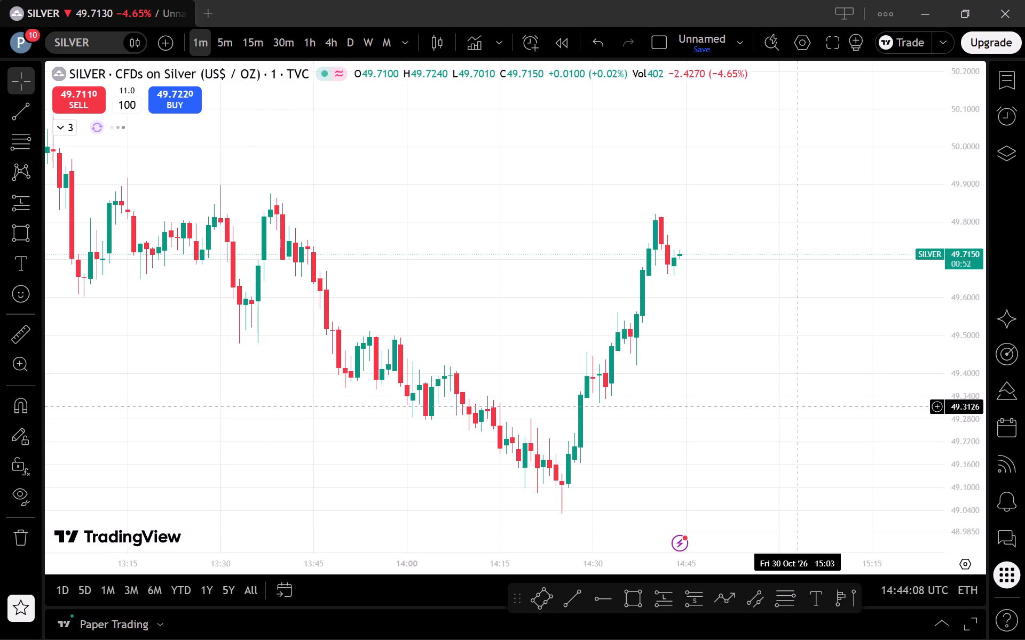
scroll(797, 406, "down", 2)
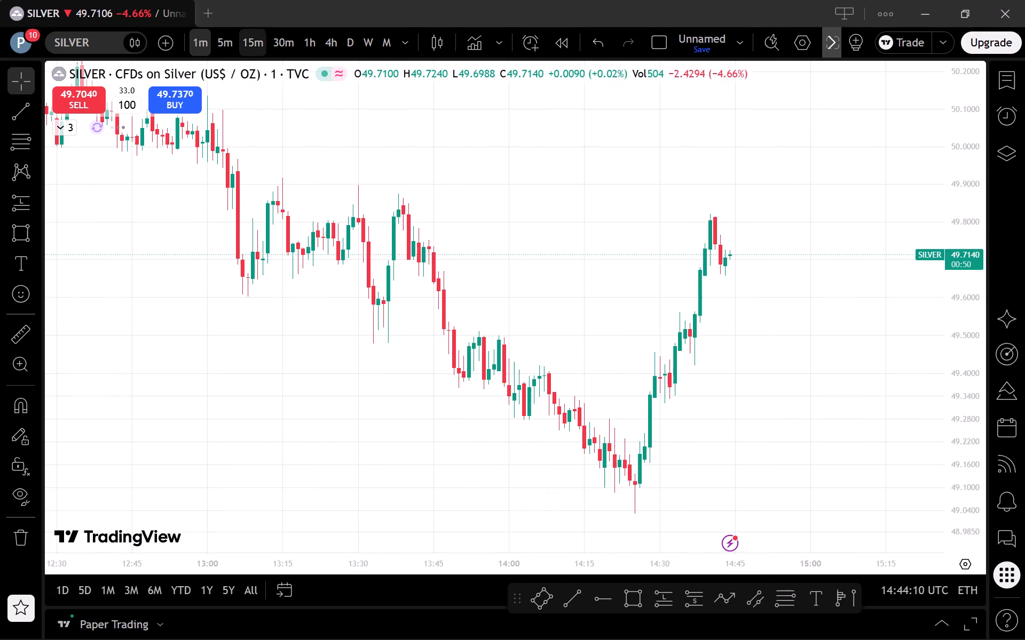
left_click(233, 45)
left_click_drag(967, 246, 941, 439)
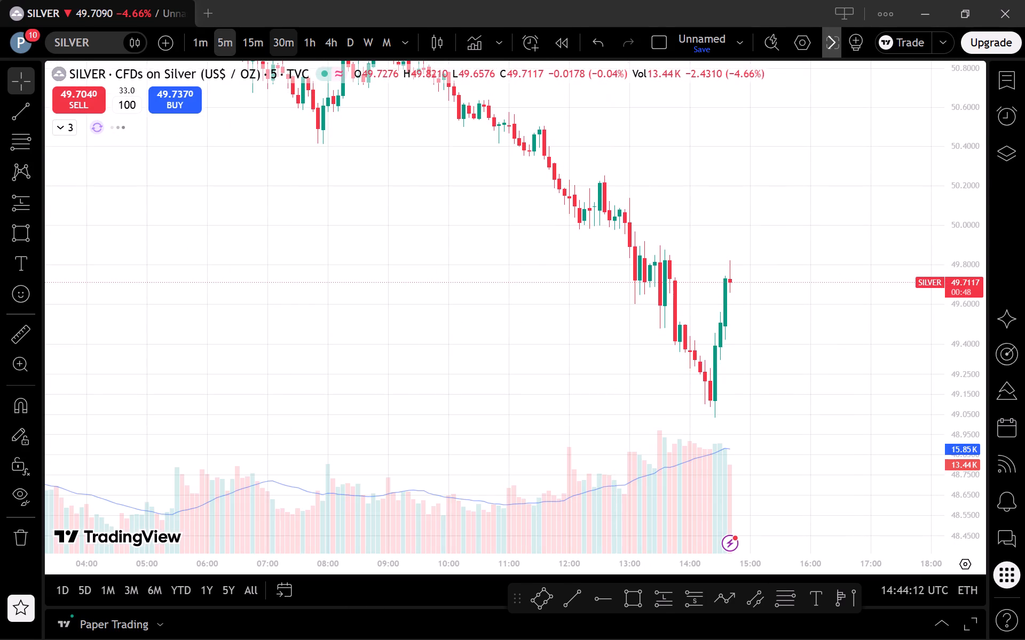
left_click(250, 38)
left_click_drag(979, 301, 985, 484)
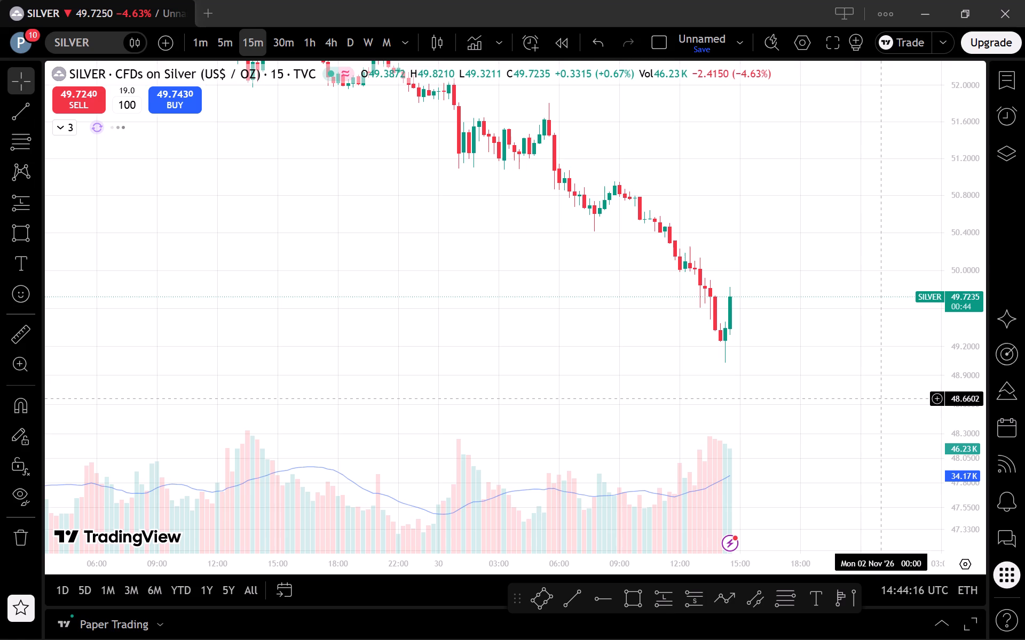
On the 1-minute SILVER chart, draw a rectangle zone from about 49.8994 to 49.8437, spanning 13:07 to 15:01, along the earlier swing highs.
left_click(204, 36)
left_click_drag(951, 511, 924, 208)
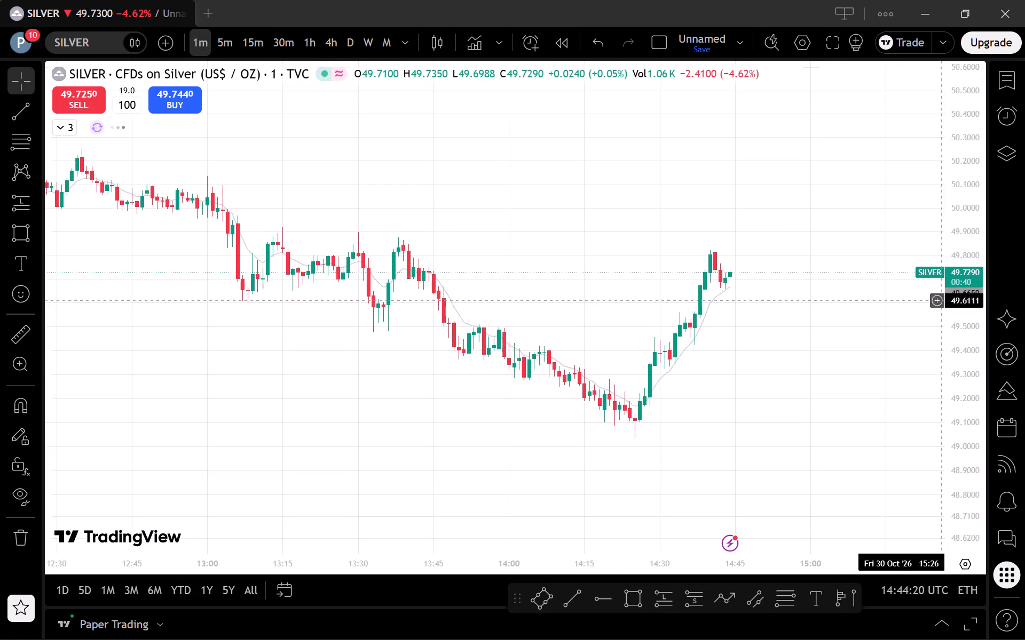
left_click_drag(924, 208, 922, 204)
scroll(851, 235, "down", 3)
left_click_drag(855, 273, 827, 309)
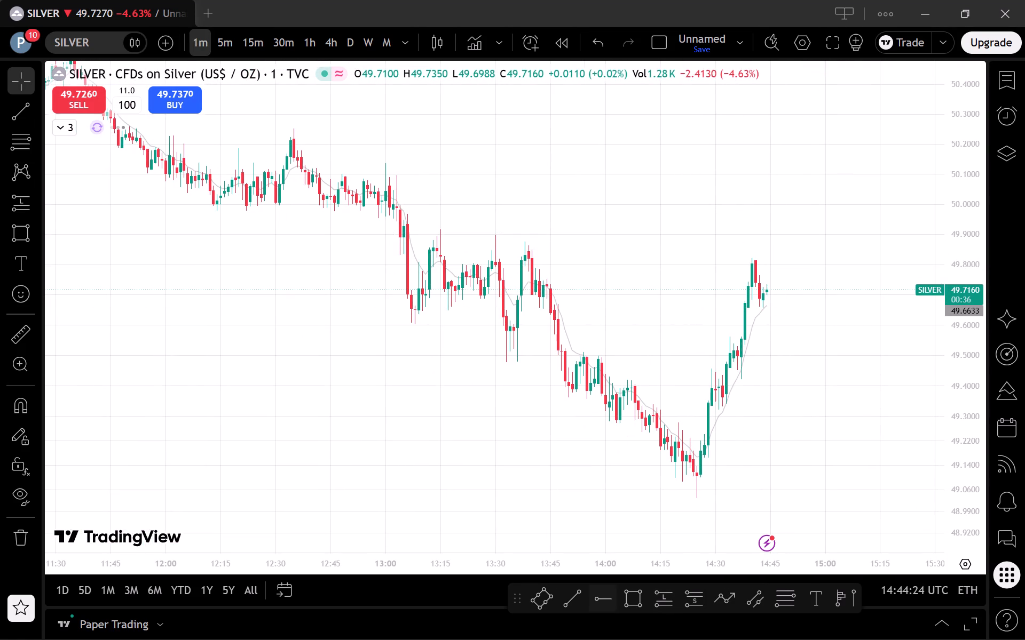
left_click(636, 603)
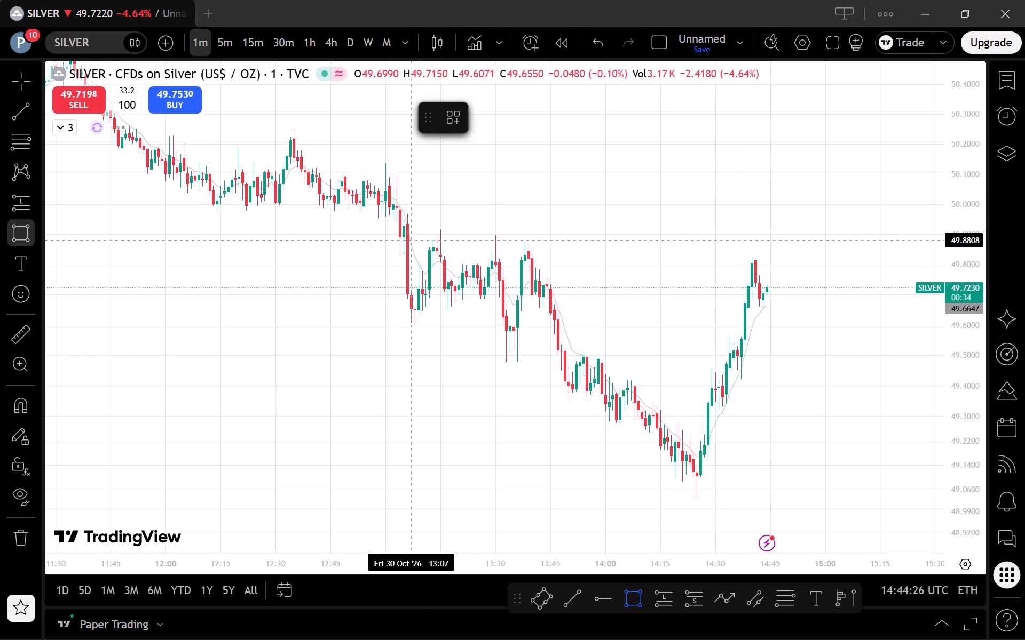
left_click(410, 235)
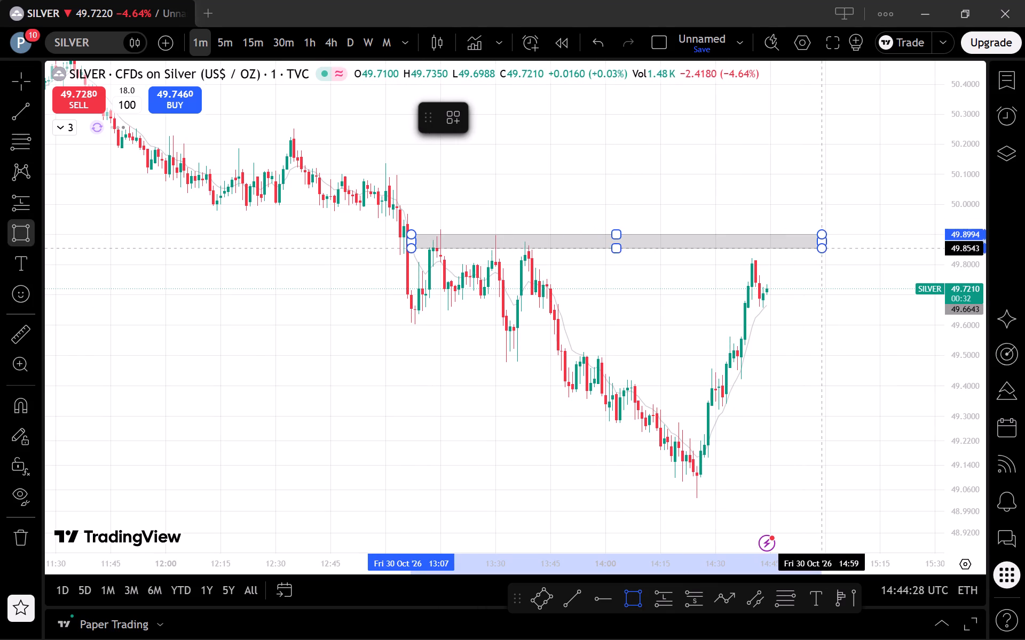
left_click(830, 252)
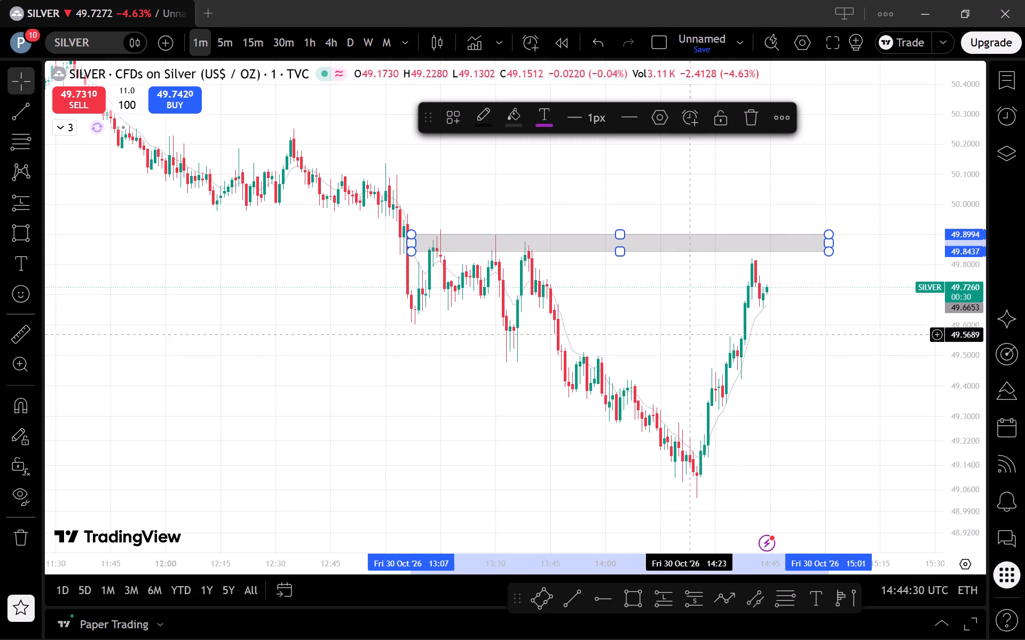
Switch to XAUUSD from the watchlist and examine price around both rectangle zones on the 1-minute and 5-minute charts.
left_click(1016, 76)
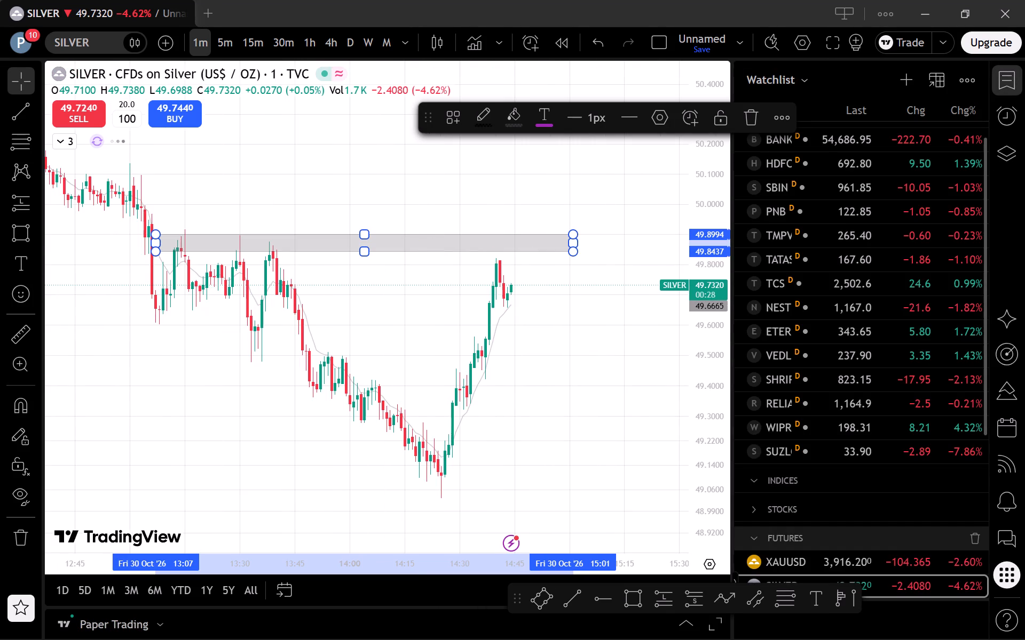
left_click_drag(913, 562, 908, 562)
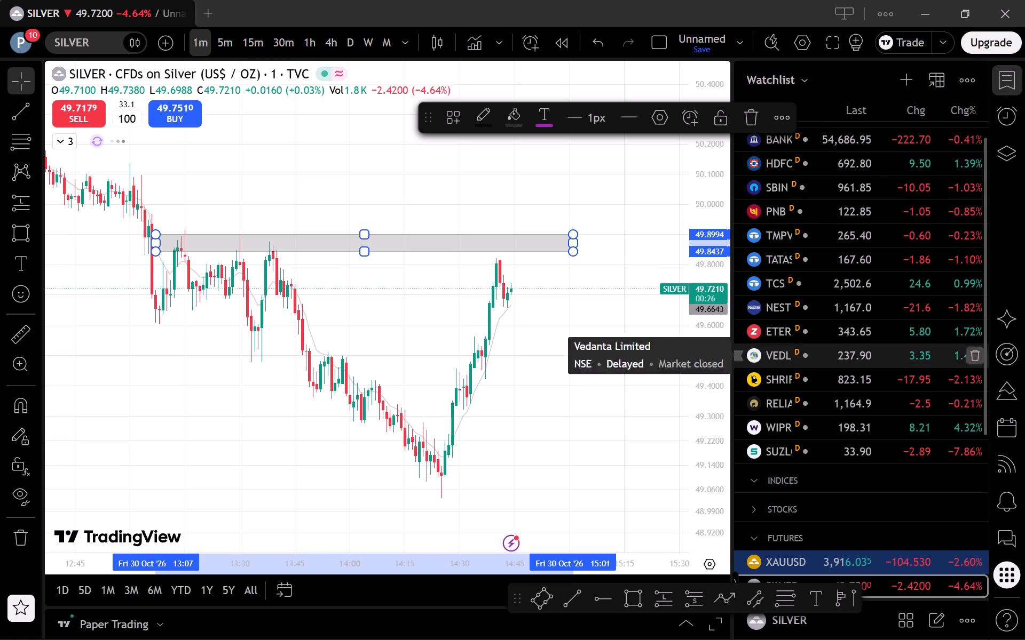
left_click(900, 557)
left_click(1003, 85)
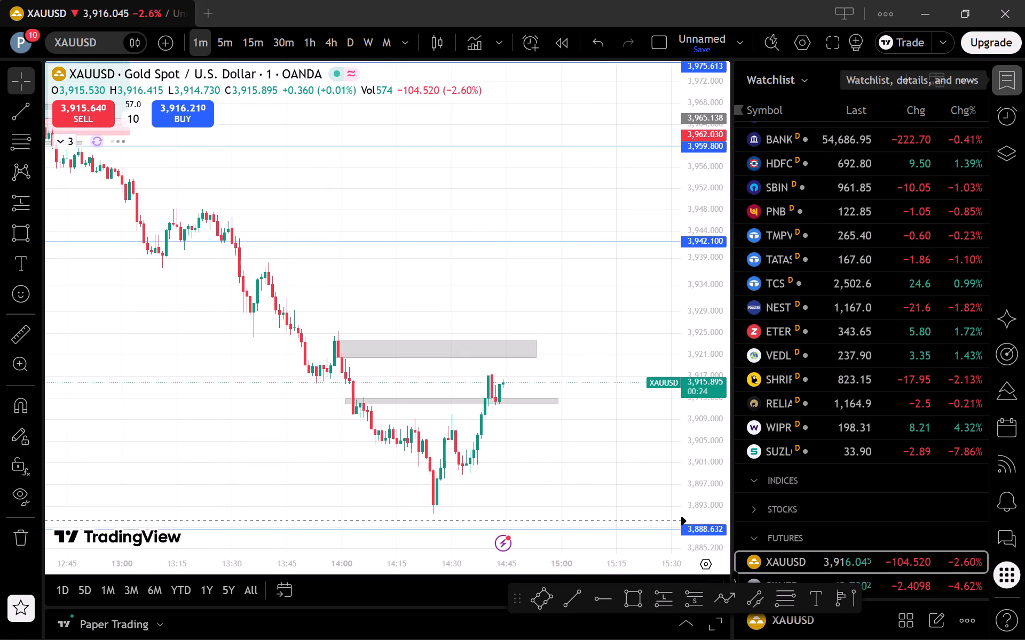
scroll(834, 470, "up", 2)
left_click_drag(972, 467, 959, 403)
left_click_drag(890, 440, 872, 330)
scroll(845, 346, "up", 1)
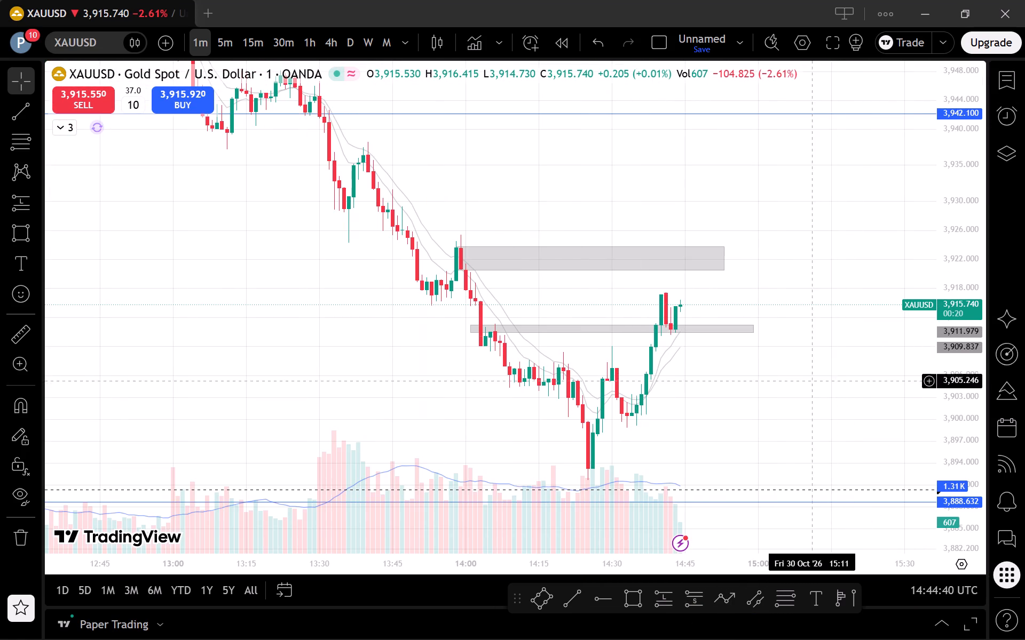
left_click(219, 42)
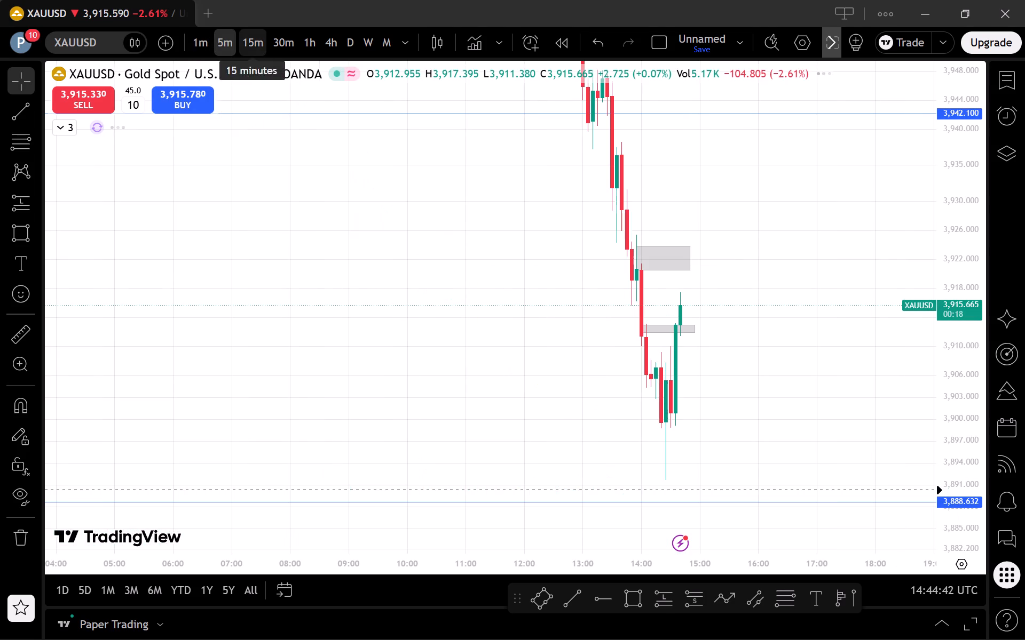
left_click(198, 44)
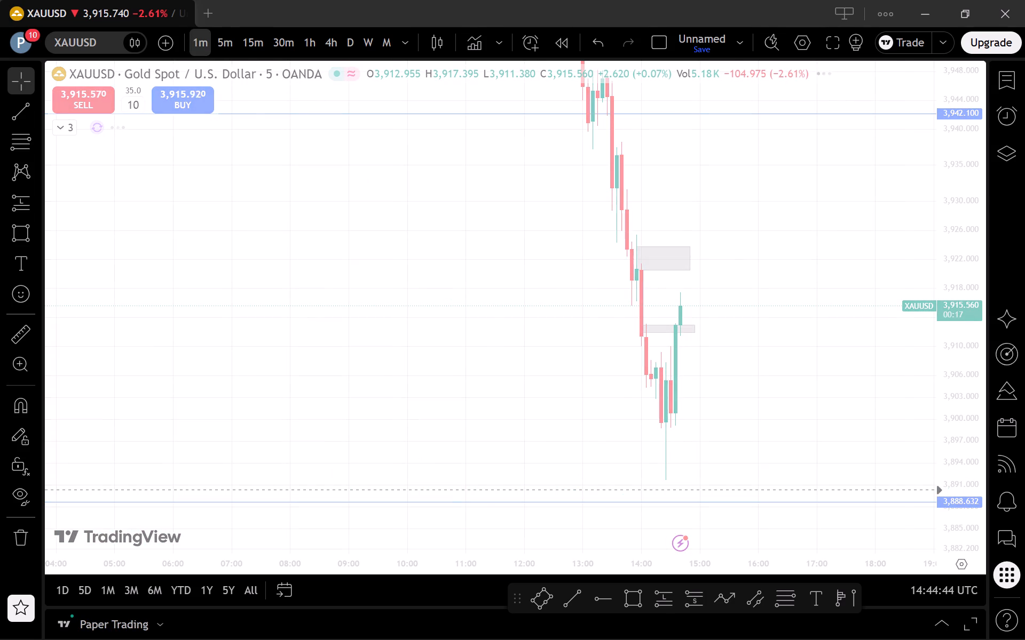
scroll(723, 367, "up", 1)
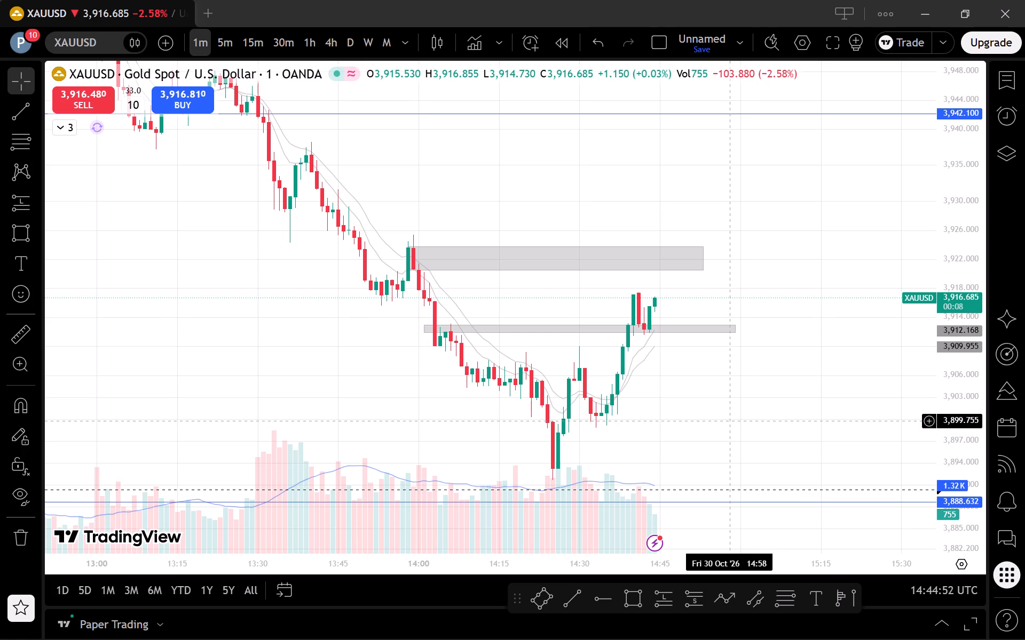
left_click_drag(729, 421, 750, 416)
left_click_drag(743, 416, 739, 402)
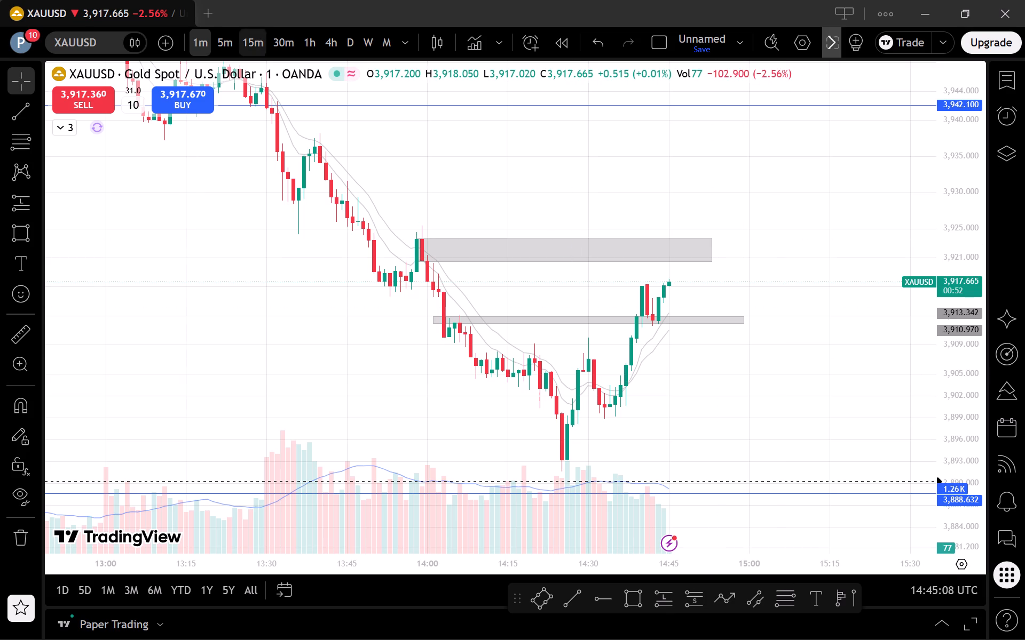
Check the XAUUSD decline and key levels on the 5-minute and 15-minute charts, then inspect the recent candles on the 1-minute chart.
left_click(231, 42)
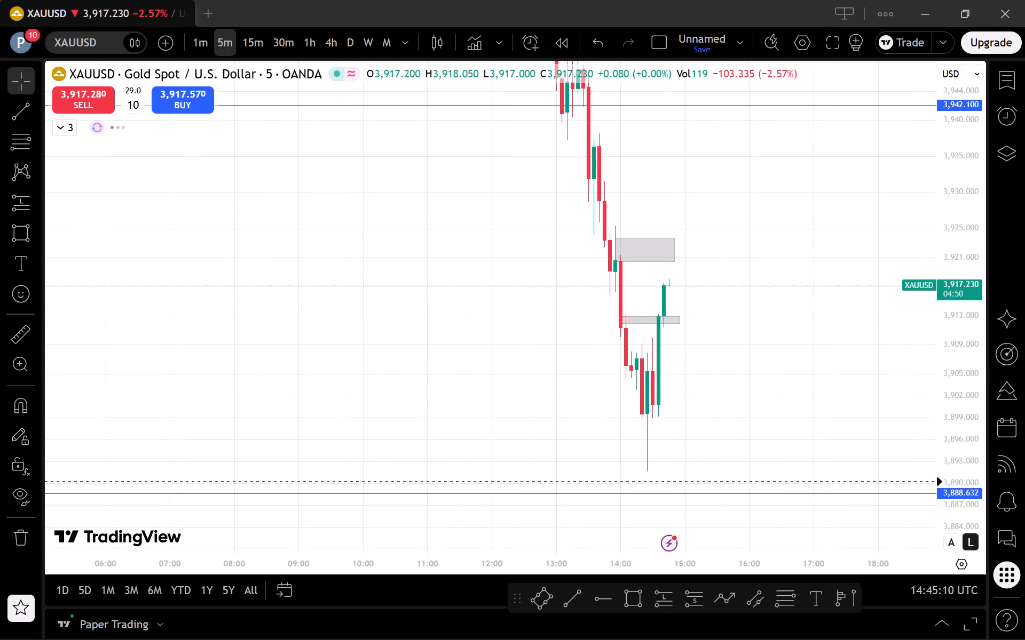
left_click_drag(975, 231, 966, 402)
left_click(254, 38)
scroll(766, 264, "up", 1)
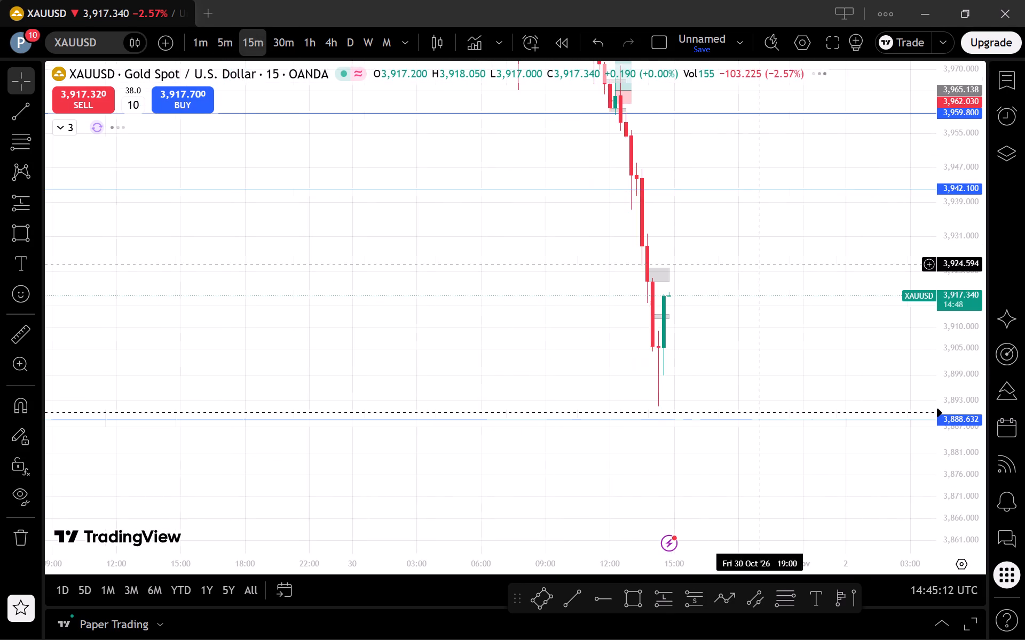
left_click_drag(969, 247, 968, 410)
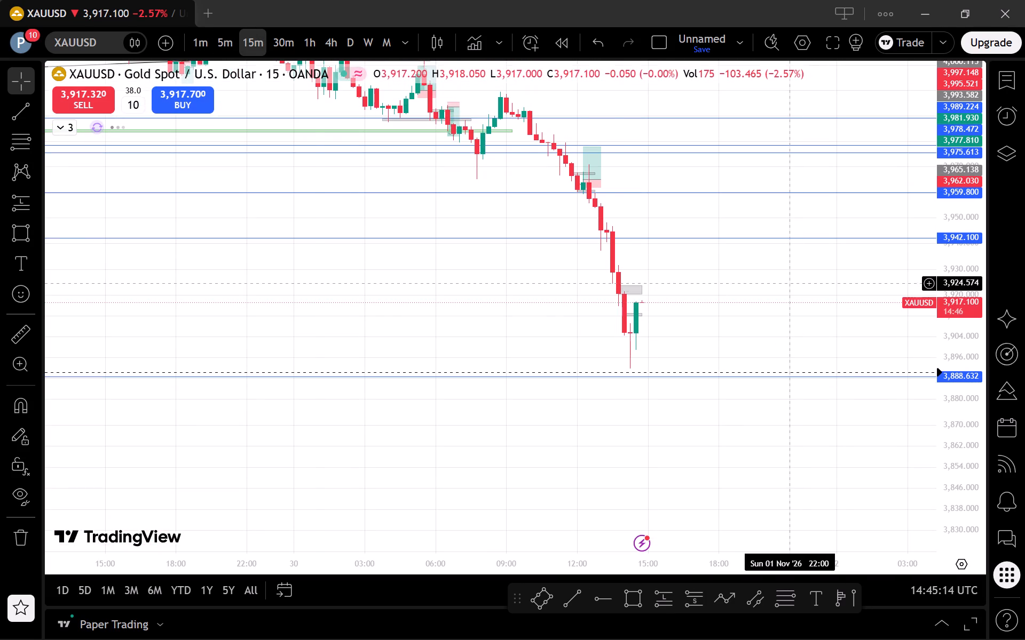
scroll(790, 283, "down", 1)
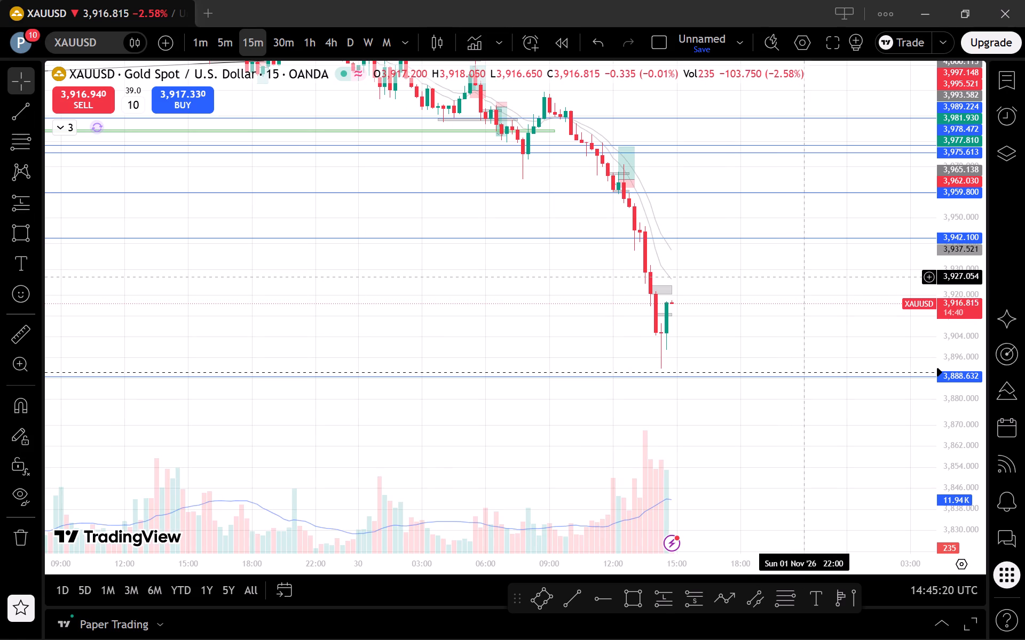
left_click(191, 36)
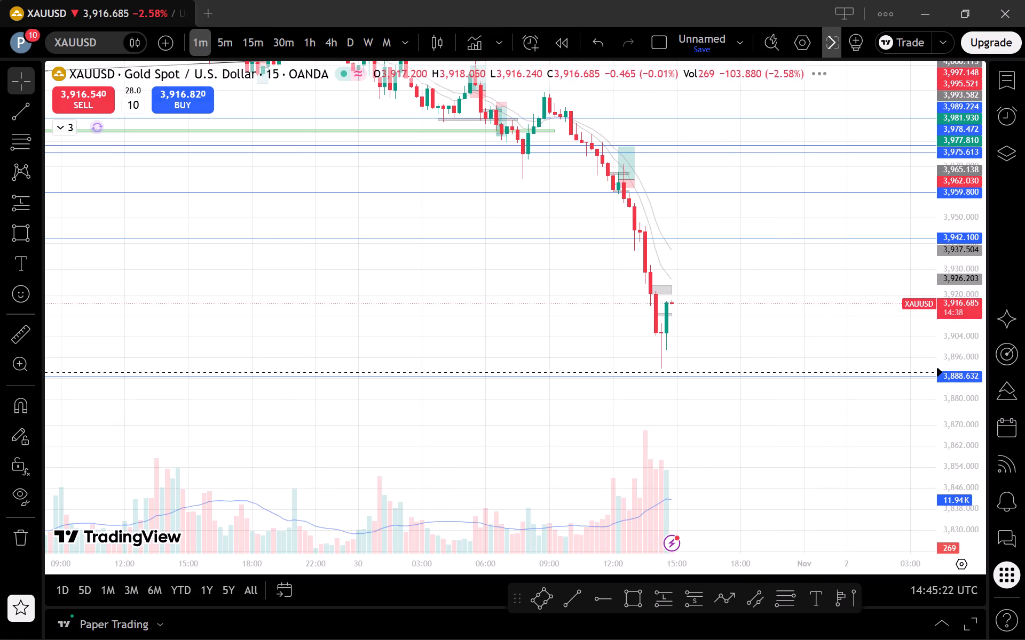
left_click_drag(958, 503, 879, 247)
scroll(849, 301, "down", 2)
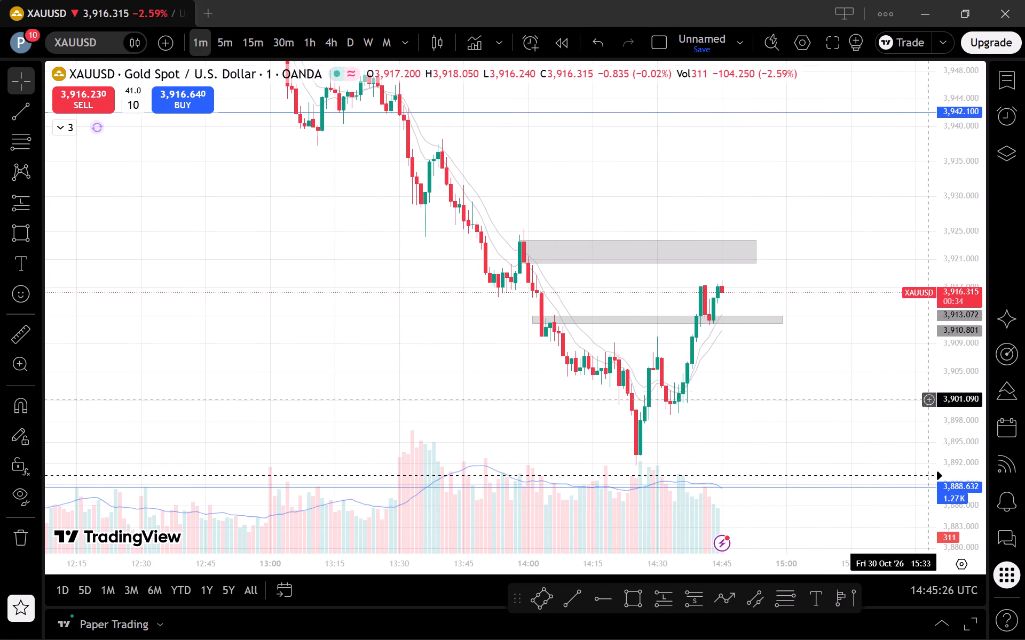
left_click_drag(941, 386, 935, 373)
scroll(837, 365, "up", 1)
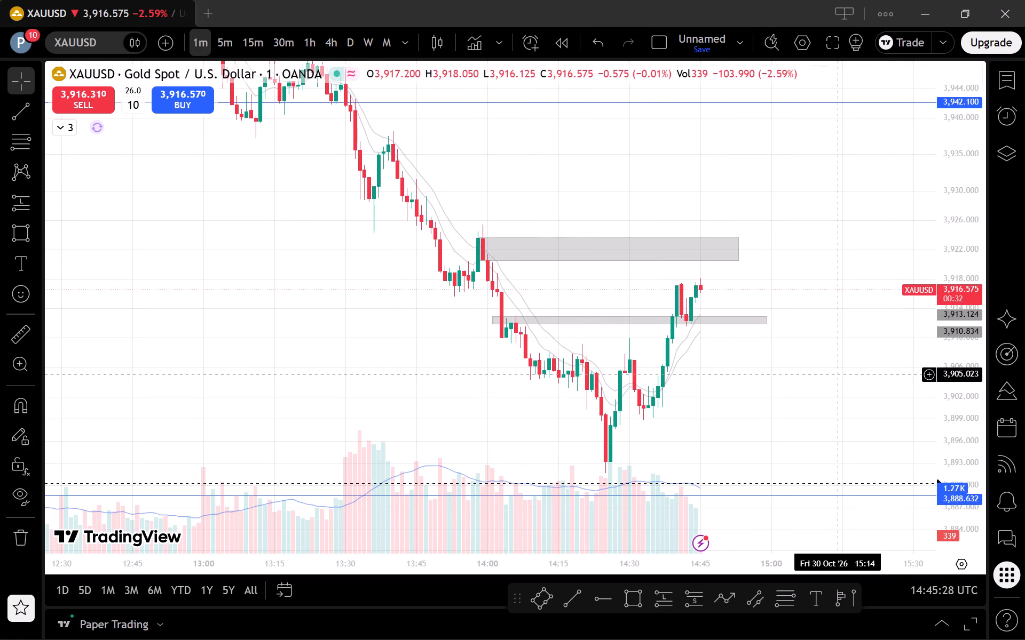
left_click_drag(842, 377, 856, 374)
left_click(841, 379)
left_click_drag(835, 370, 821, 349)
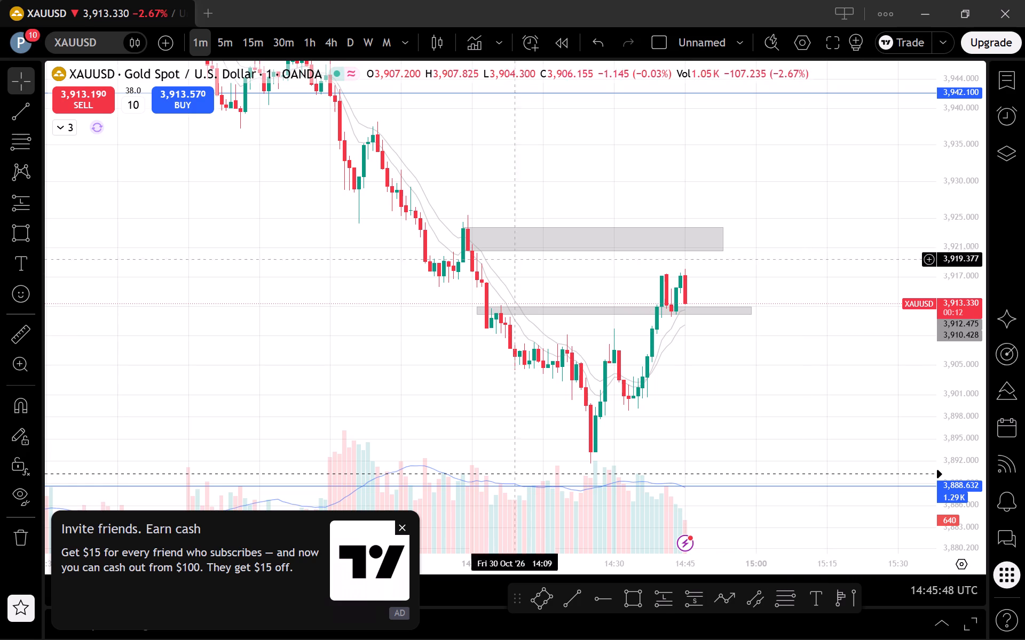
Compare the latest XAUUSD candles with the zones and horizontal levels on the 15-minute and 5-minute charts.
left_click(258, 40)
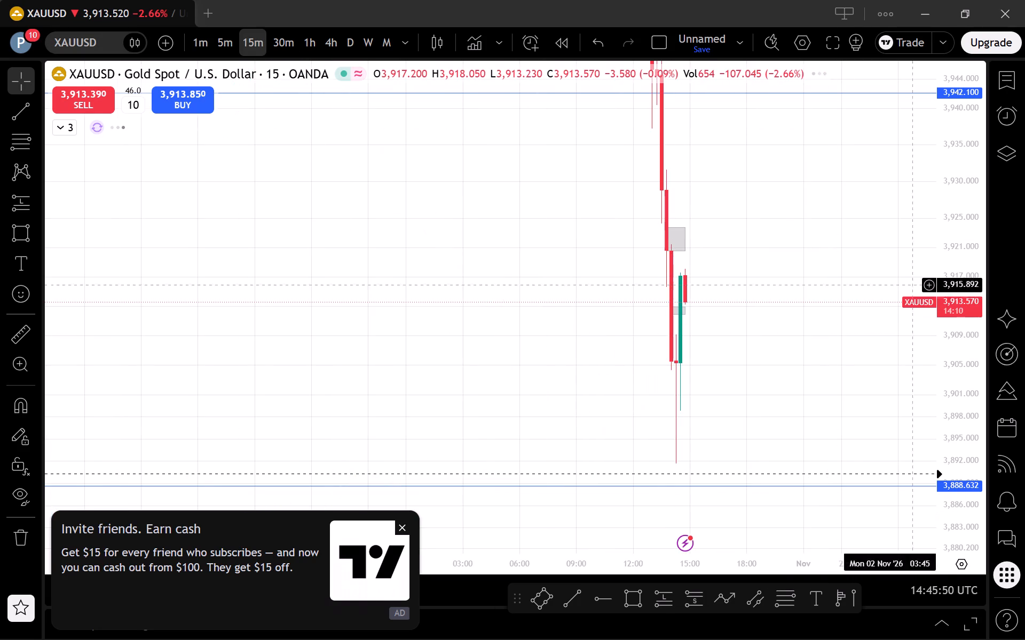
left_click_drag(969, 260, 950, 473)
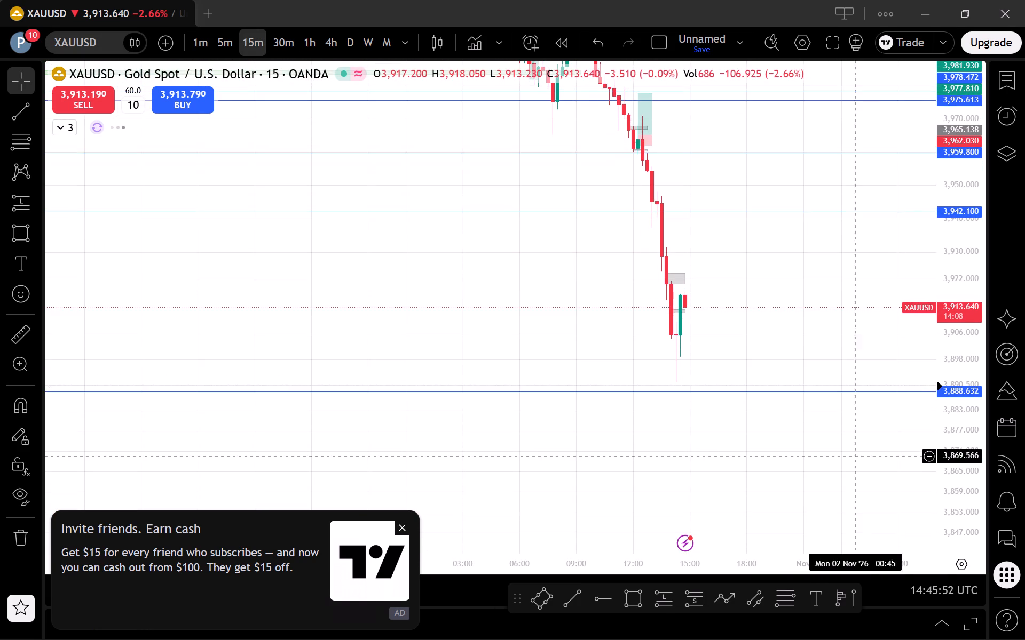
left_click_drag(850, 458, 830, 446)
scroll(829, 446, "up", 1)
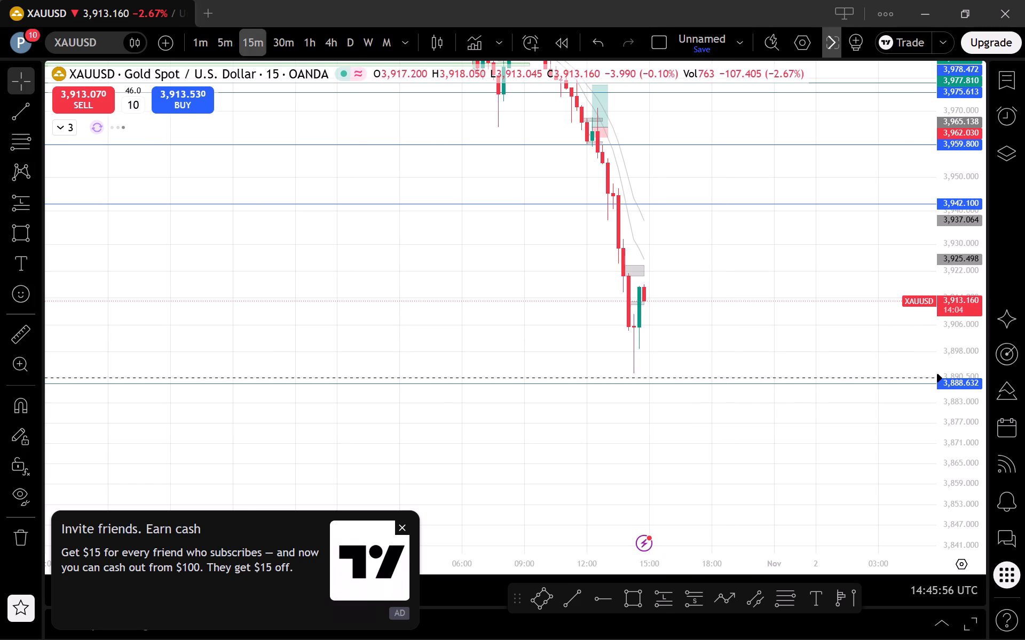
left_click(221, 38)
scroll(930, 474, "up", 1)
left_click_drag(969, 489, 940, 390)
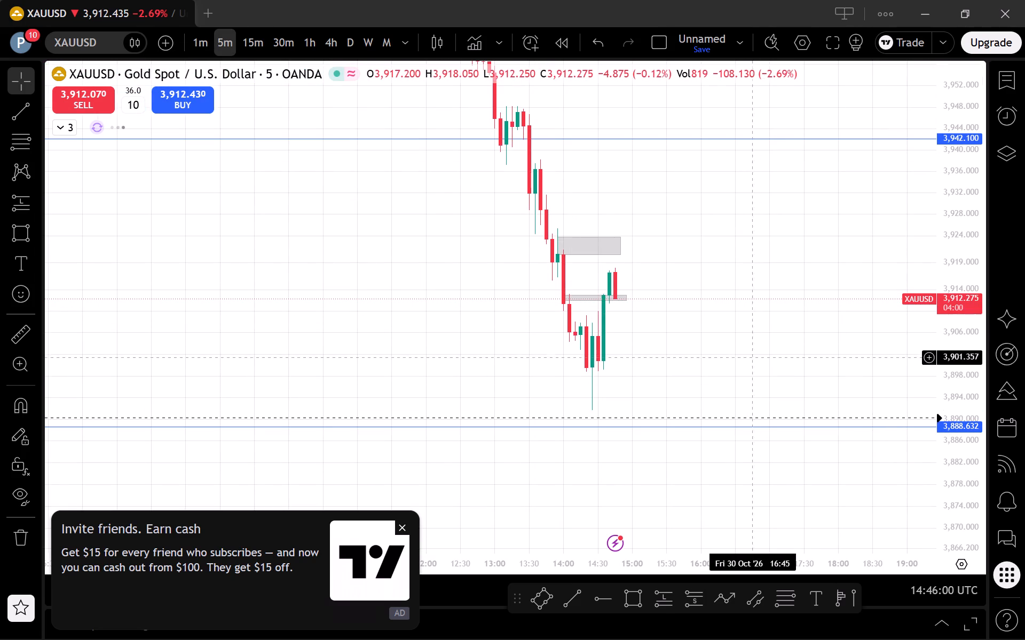
On the 1-minute XAUUSD chart, draw a third rectangle zone from about 3,908.6 to 3,907, spanning 14:08 to about 15:05, below the existing zones.
left_click(194, 37)
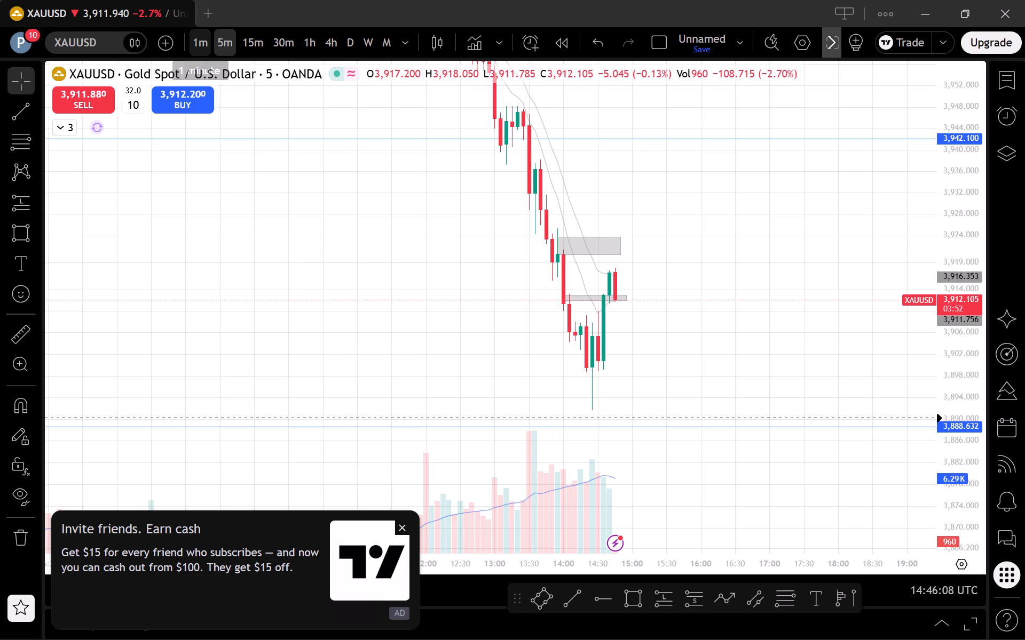
left_click_drag(946, 484, 939, 332)
scroll(887, 319, "up", 2)
left_click_drag(798, 343, 863, 356)
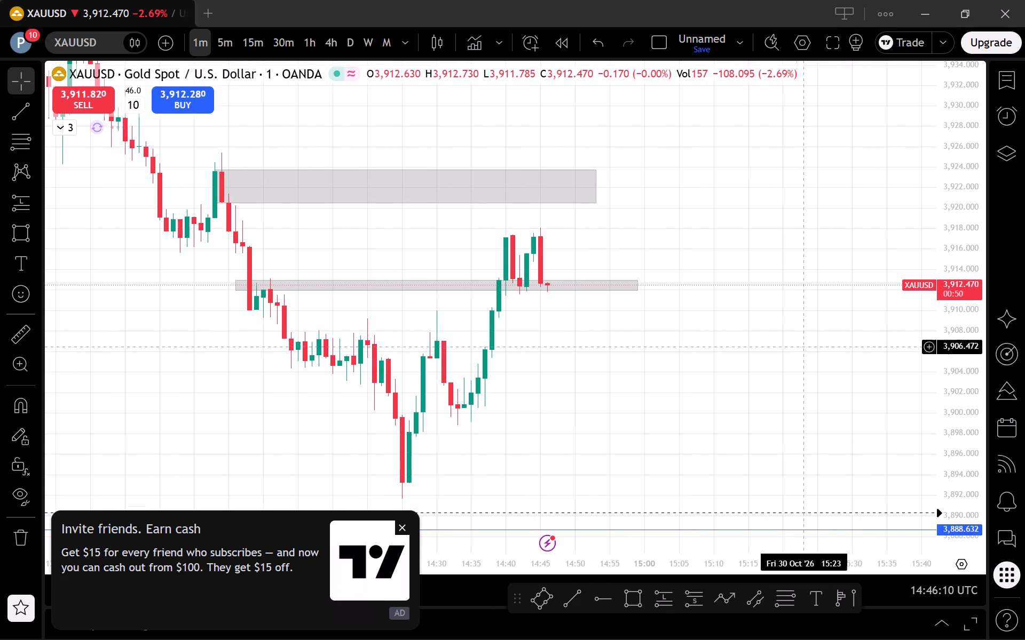
left_click_drag(863, 356, 914, 356)
scroll(868, 348, "down", 2)
left_click_drag(950, 332, 956, 358)
scroll(860, 368, "up", 1)
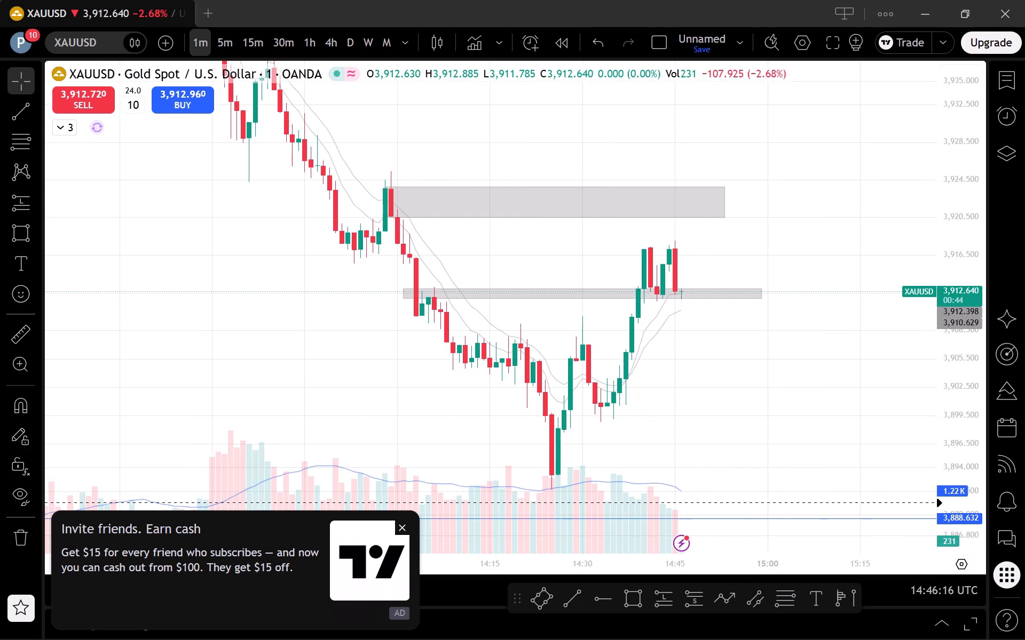
left_click(634, 598)
left_click(404, 523)
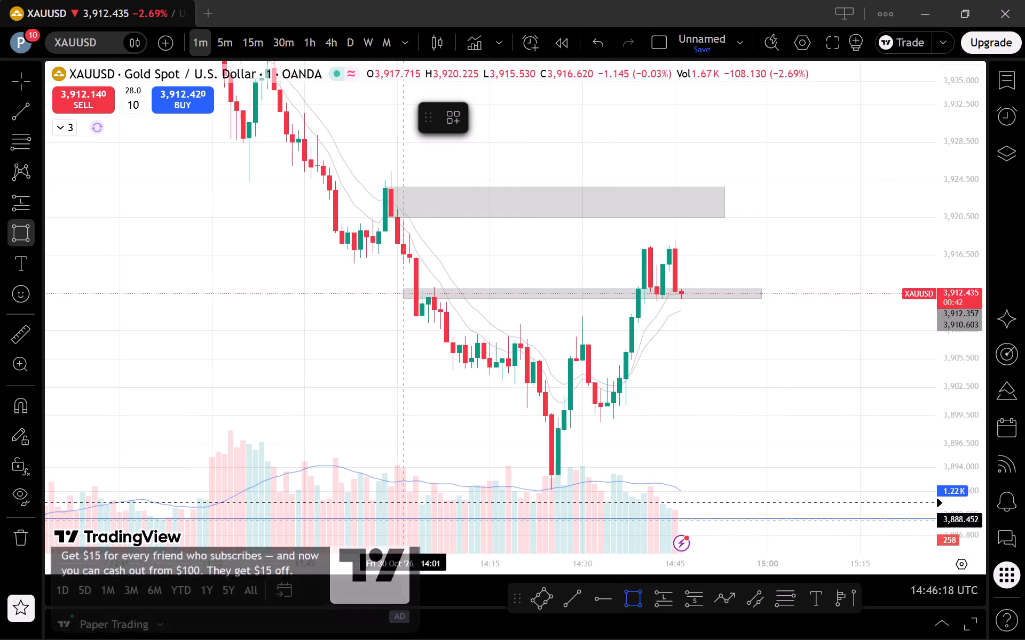
left_click(447, 330)
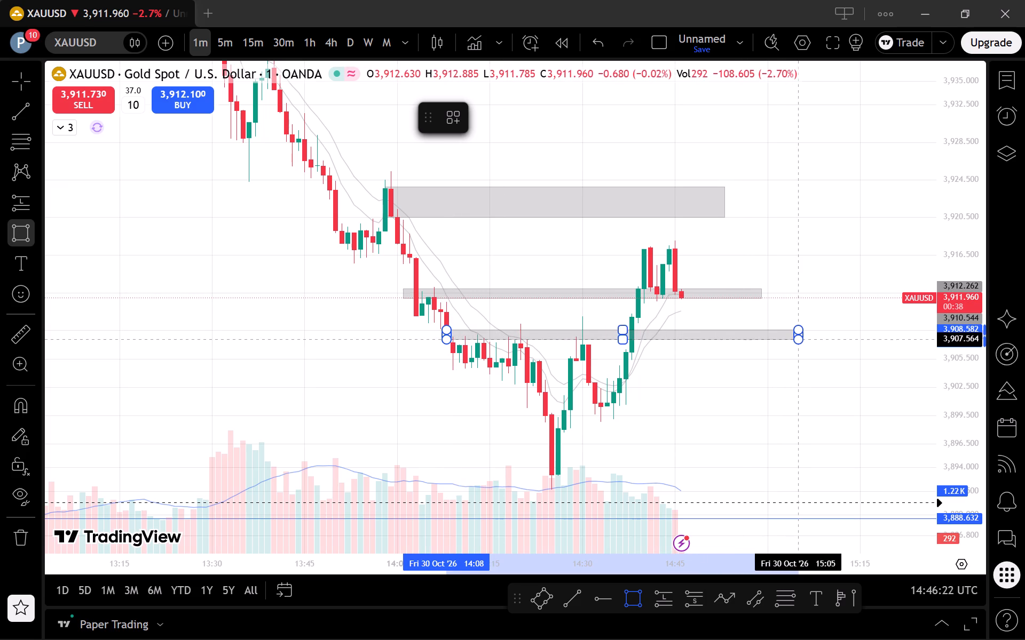
left_click(803, 342)
left_click(792, 416)
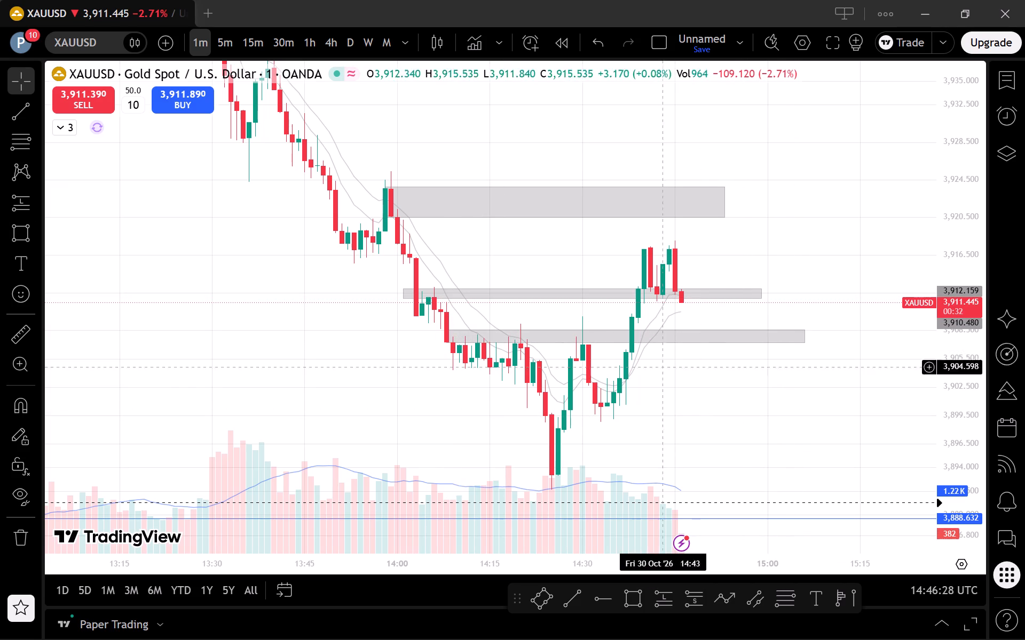
Review the three XAUUSD zones on the 5-minute chart, then examine the current pullback on the 1-minute chart.
left_click(225, 42)
scroll(995, 363, "up", 1)
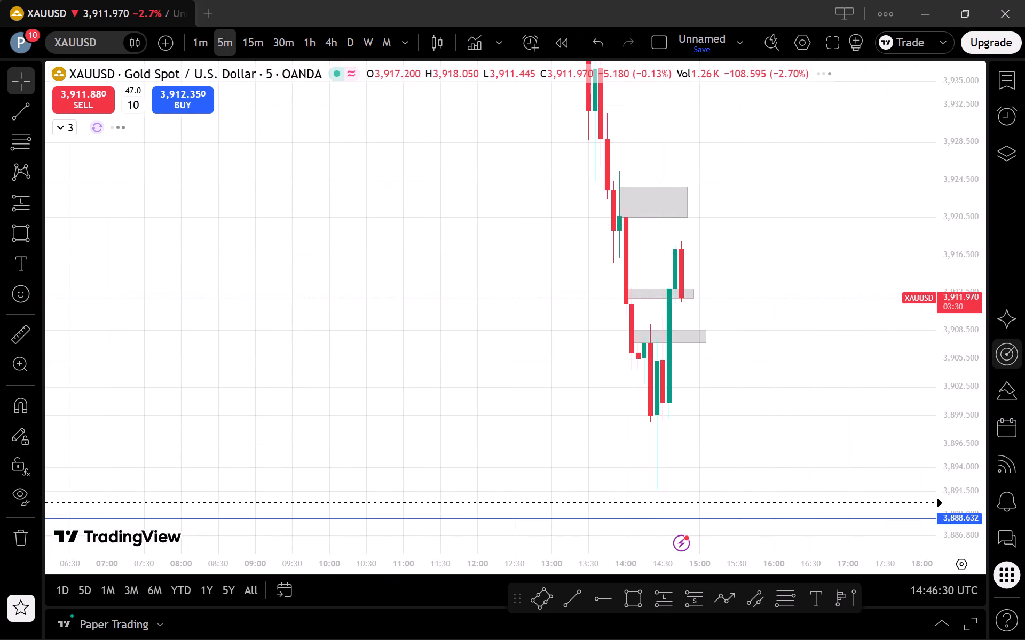
left_click_drag(968, 274, 973, 426)
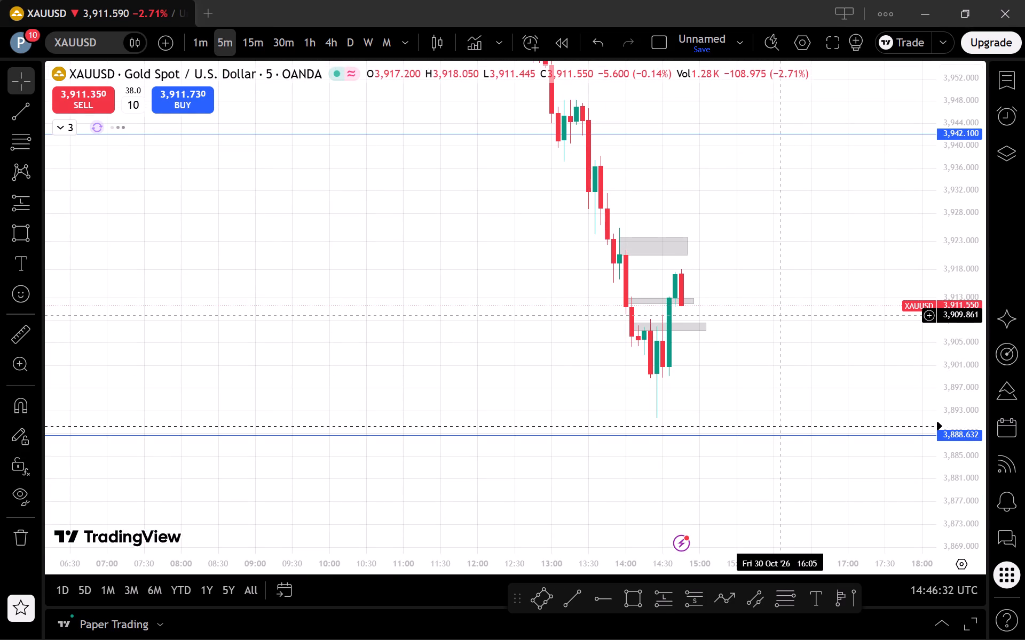
left_click(203, 47)
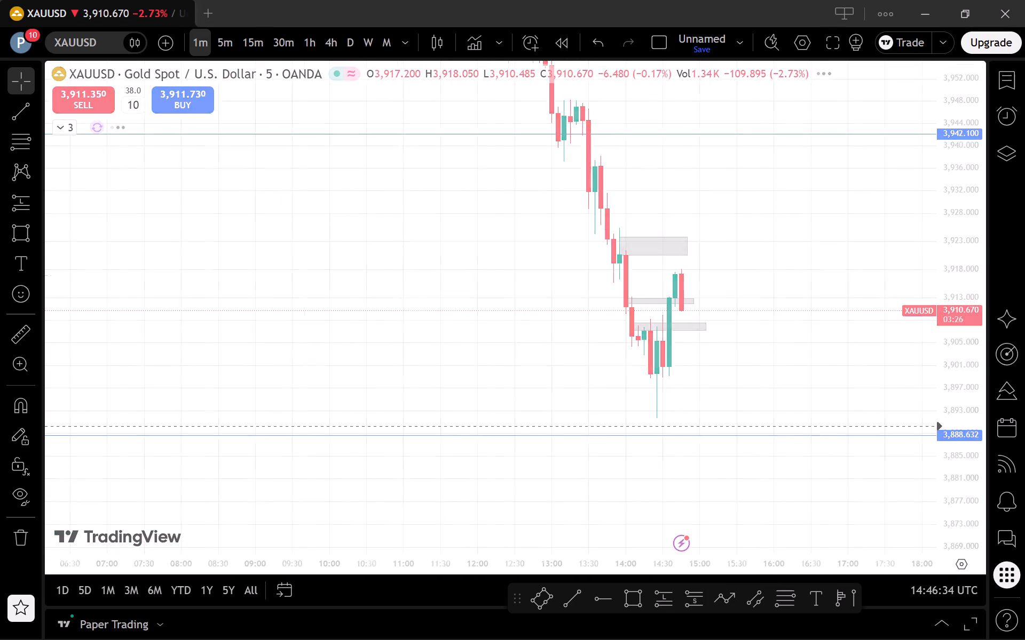
left_click_drag(964, 437, 924, 329)
scroll(880, 337, "up", 1)
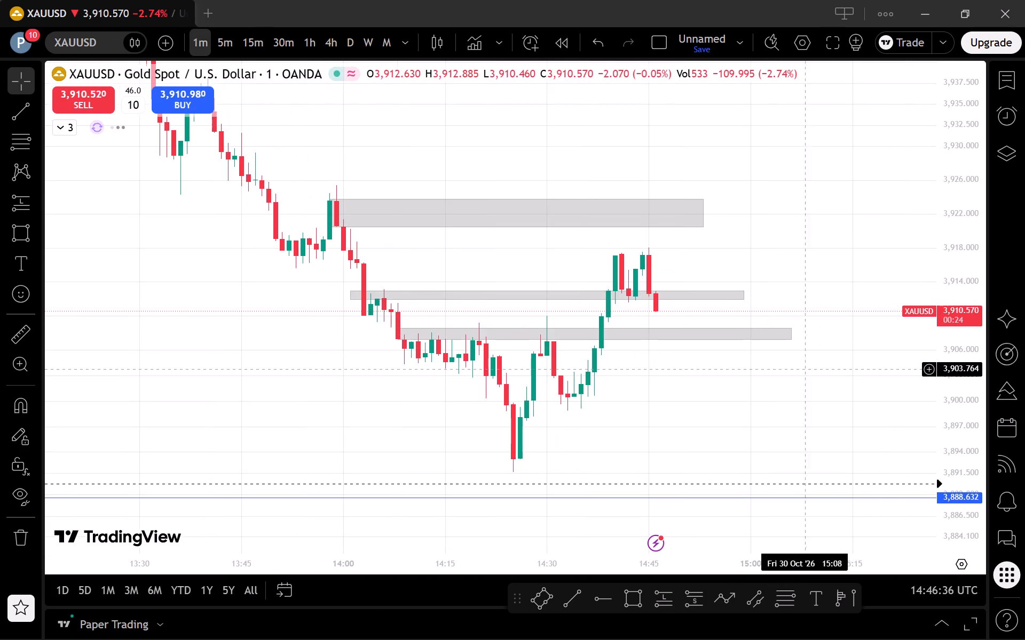
left_click_drag(789, 401, 820, 420)
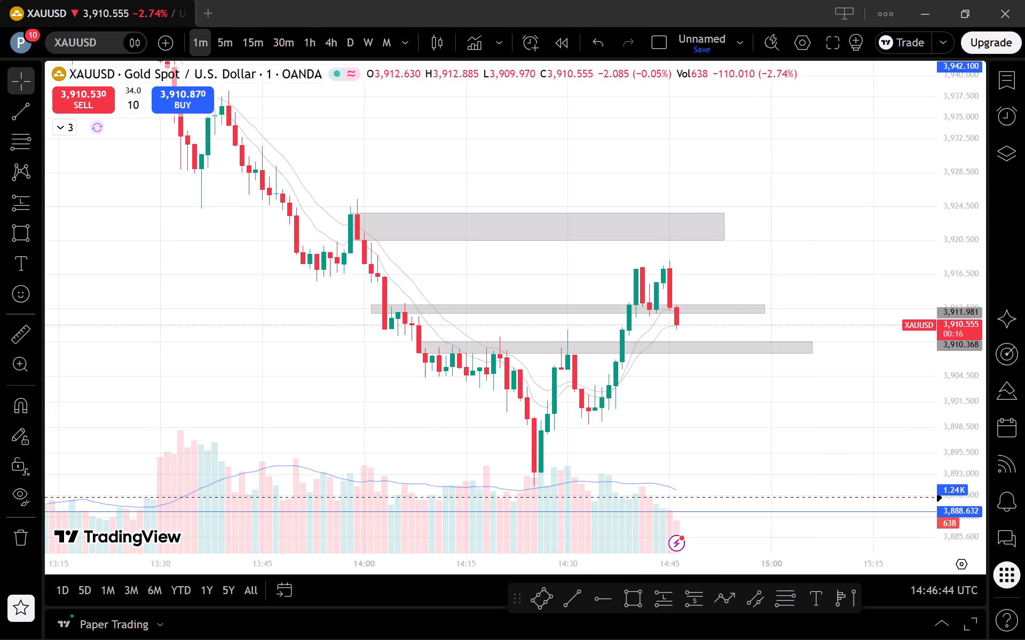
Check the XAUUSD zones on the 5-minute and 15-minute charts, then take a closer look at the latest candles on the 1-minute chart.
left_click(225, 35)
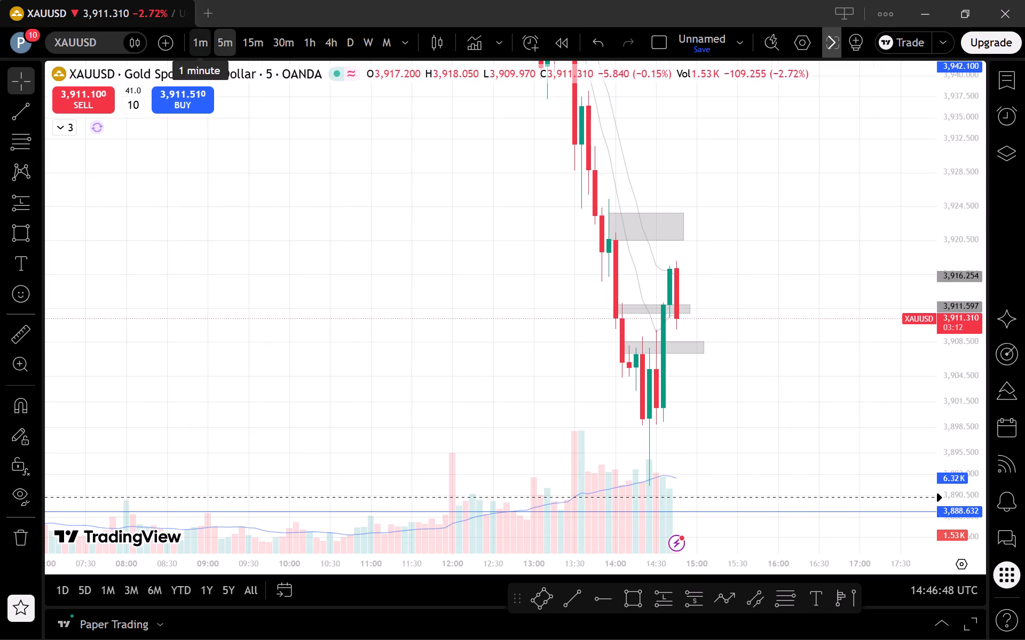
left_click(242, 35)
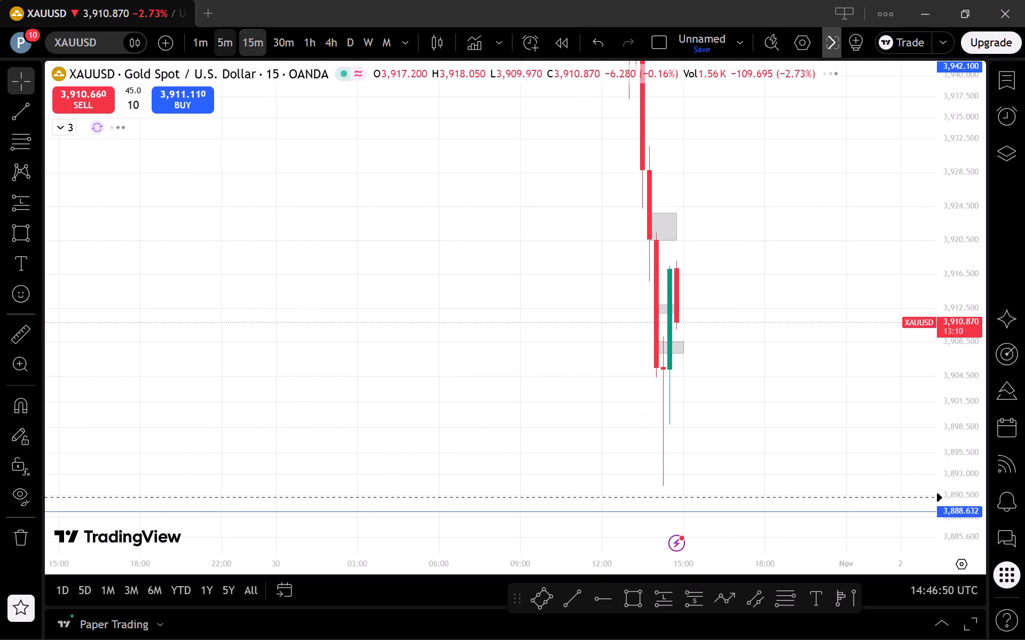
left_click(198, 32)
scroll(937, 458, "up", 1)
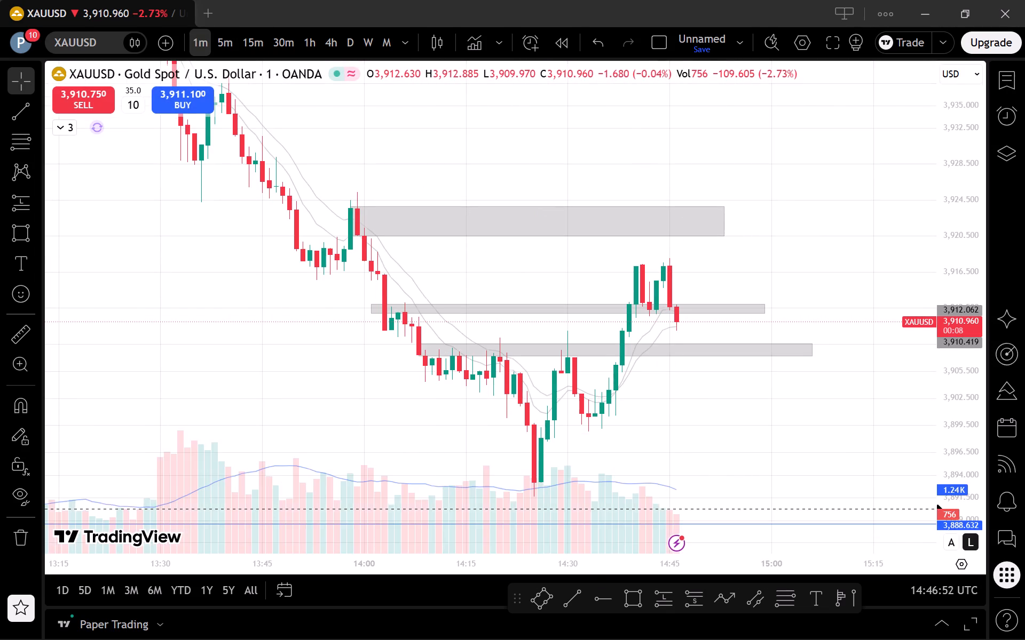
left_click_drag(948, 445, 906, 381)
scroll(847, 413, "up", 2)
left_click_drag(807, 439, 857, 430)
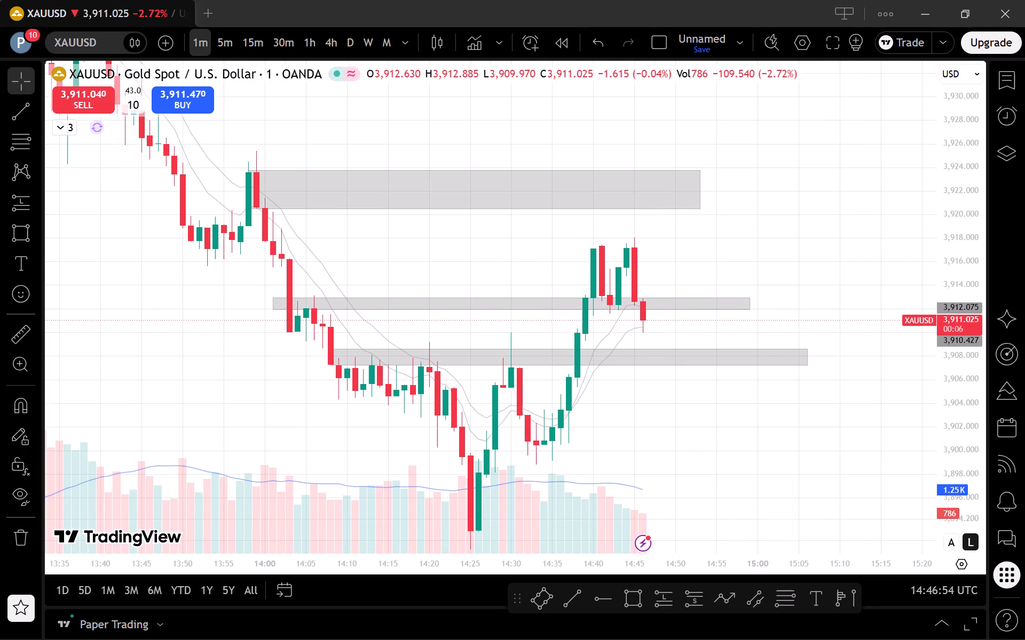
left_click_drag(954, 415, 966, 444)
left_click_drag(817, 439, 824, 437)
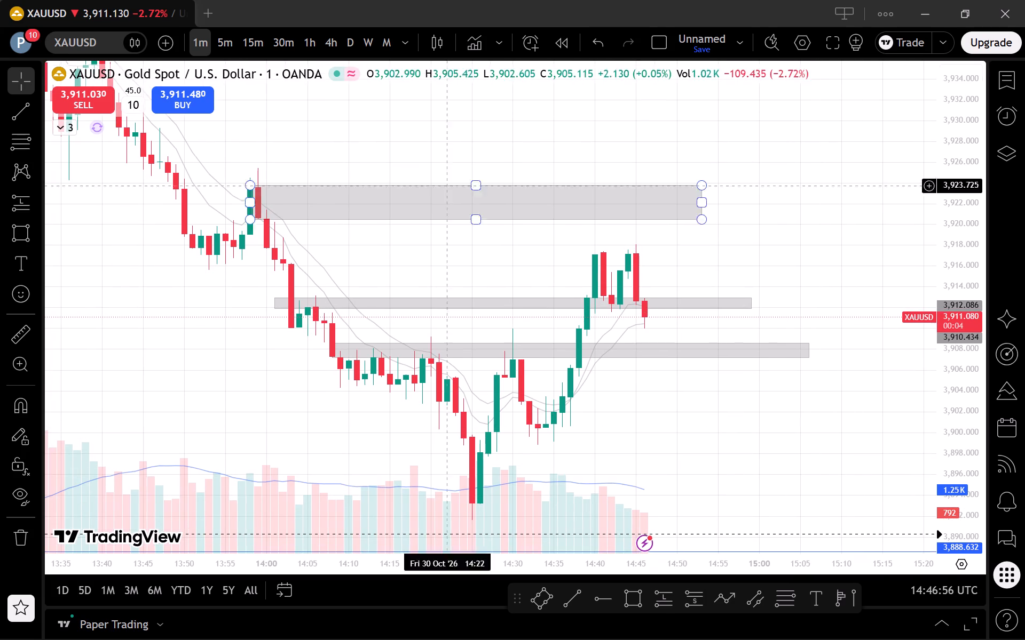
Examine how the newest 1-minute XAUUSD candles behave between the middle and lowest rectangle zones.
left_click(212, 35)
left_click(199, 42)
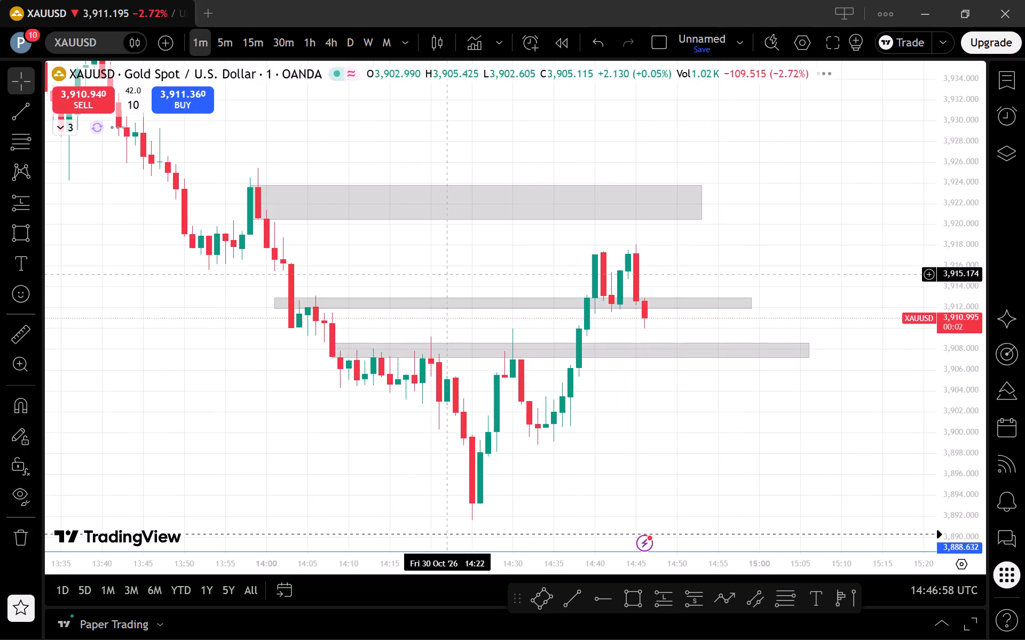
scroll(692, 431, "up", 2)
left_click_drag(696, 432, 772, 433)
scroll(809, 435, "down", 1)
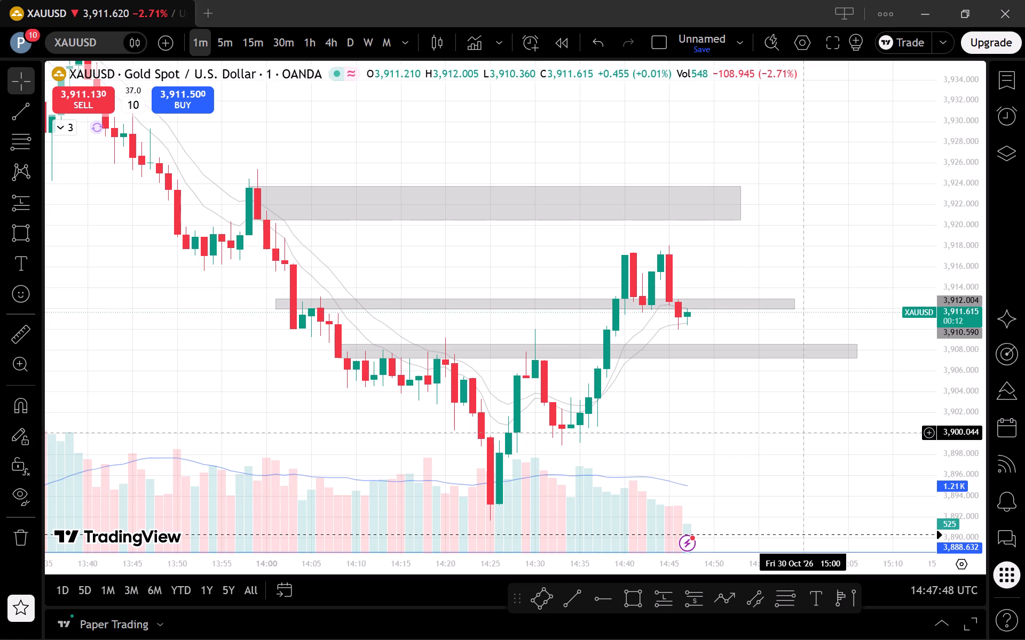
scroll(807, 433, "down", 4)
left_click_drag(962, 470, 934, 404)
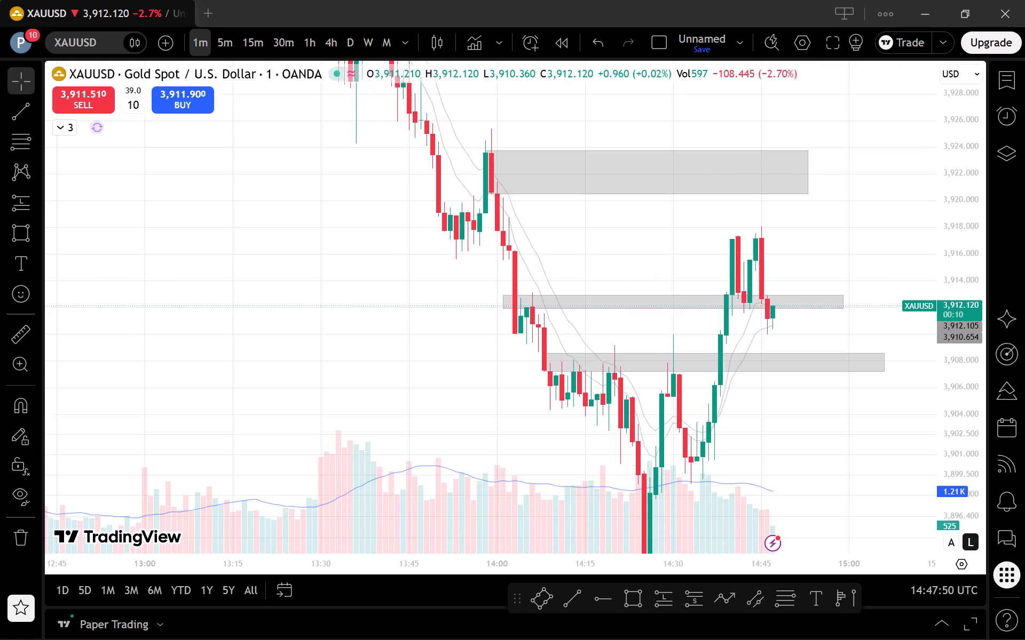
left_click_drag(934, 404, 935, 405)
scroll(859, 397, "up", 2)
left_click_drag(826, 453, 807, 476)
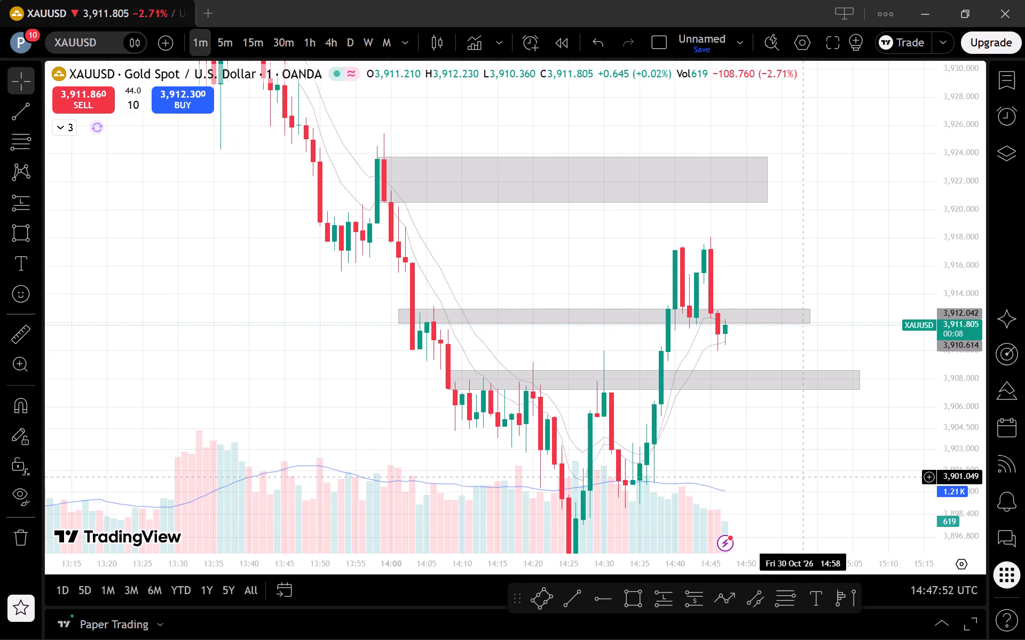
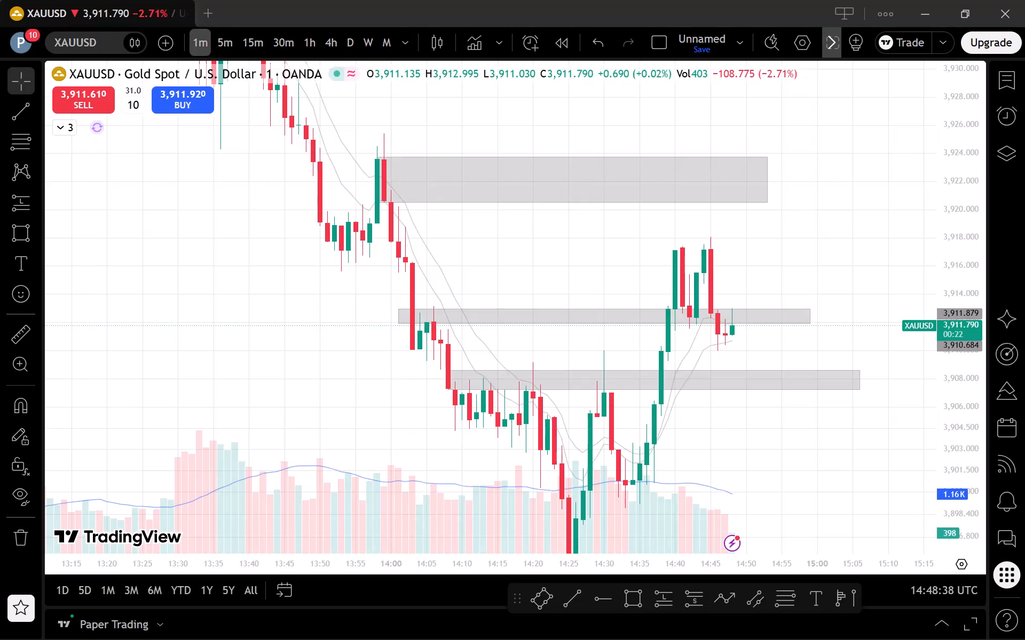
Compare the latest XAUUSD candles with the three rectangle zones on the 5-minute, 15-minute and 1-minute charts.
left_click(228, 41)
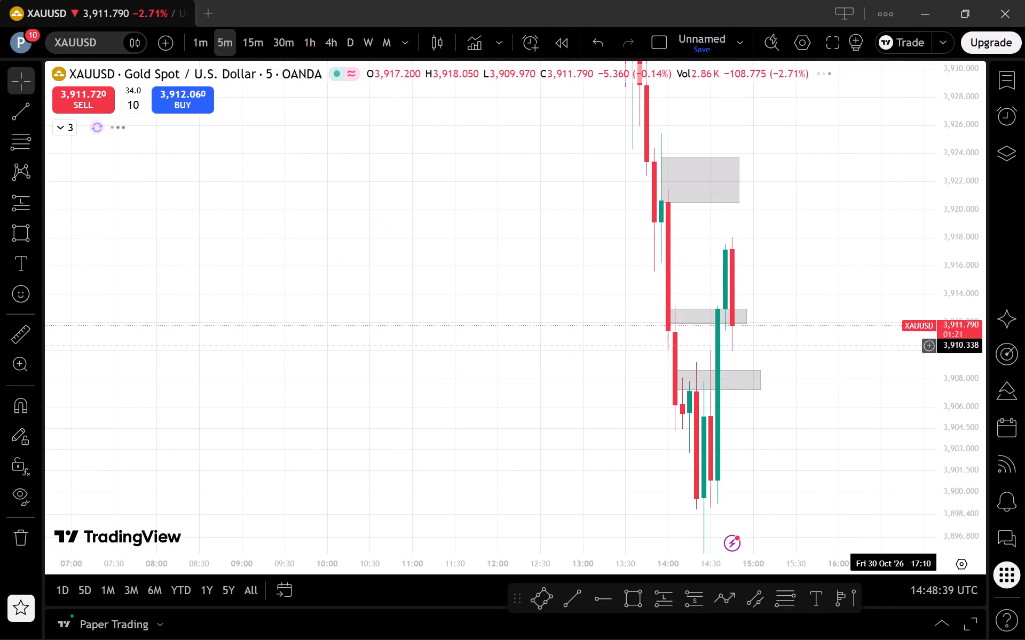
left_click_drag(967, 279, 967, 453)
scroll(890, 371, "up", 2)
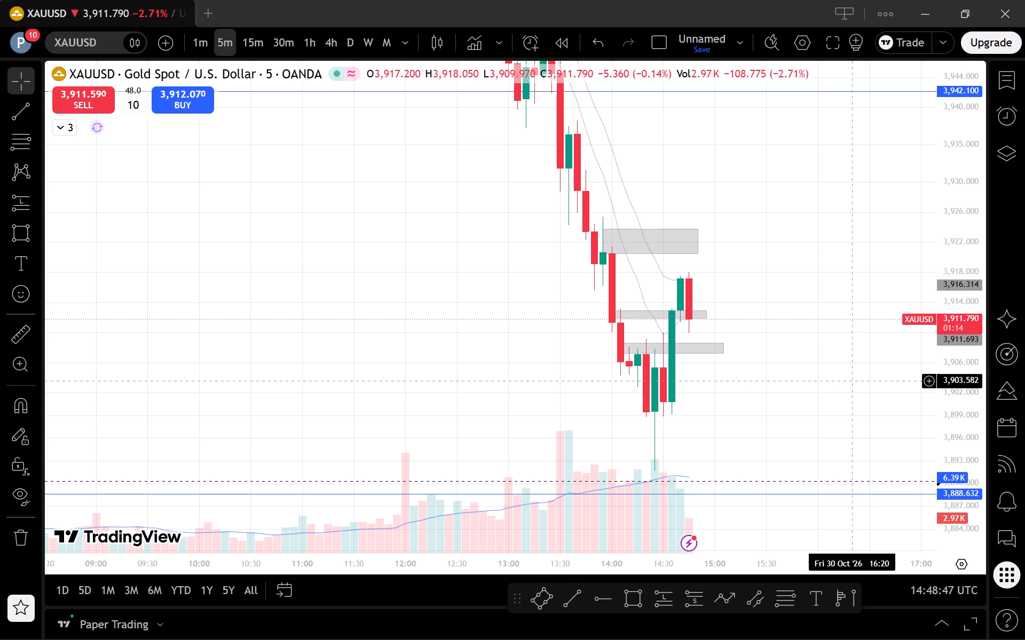
left_click(253, 43)
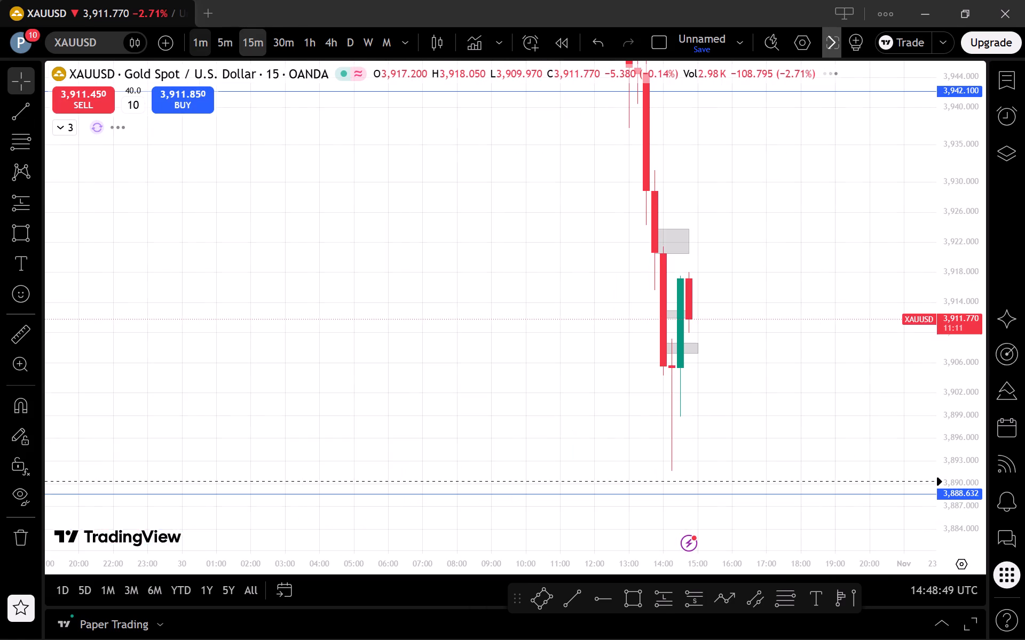
left_click(198, 43)
scroll(961, 459, "up", 4)
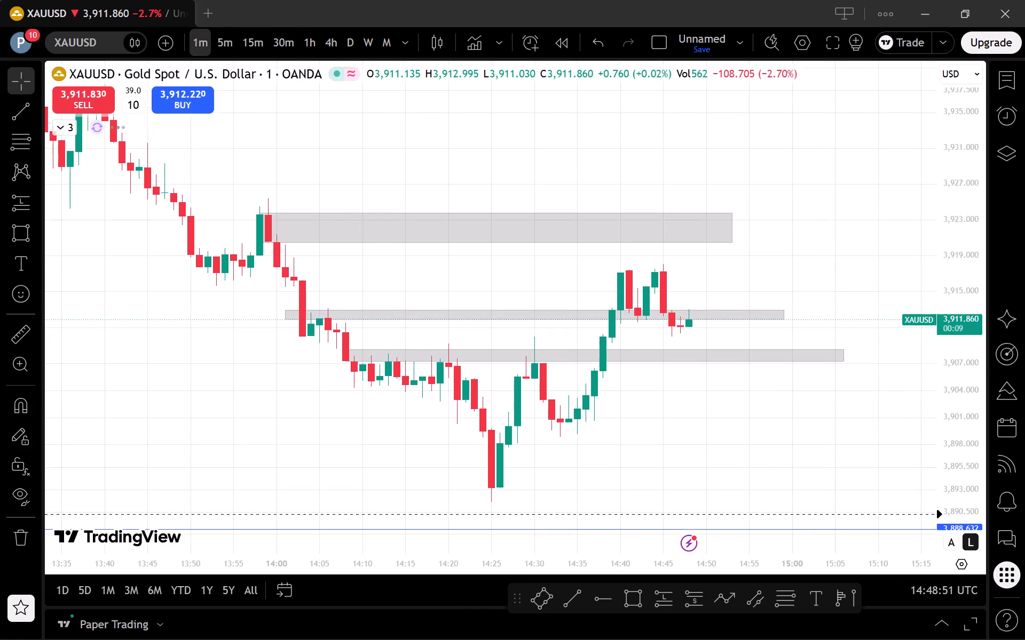
scroll(967, 419, "up", 7)
scroll(956, 414, "down", 4)
scroll(902, 450, "down", 2)
left_click_drag(849, 464, 834, 464)
scroll(831, 463, "up", 1)
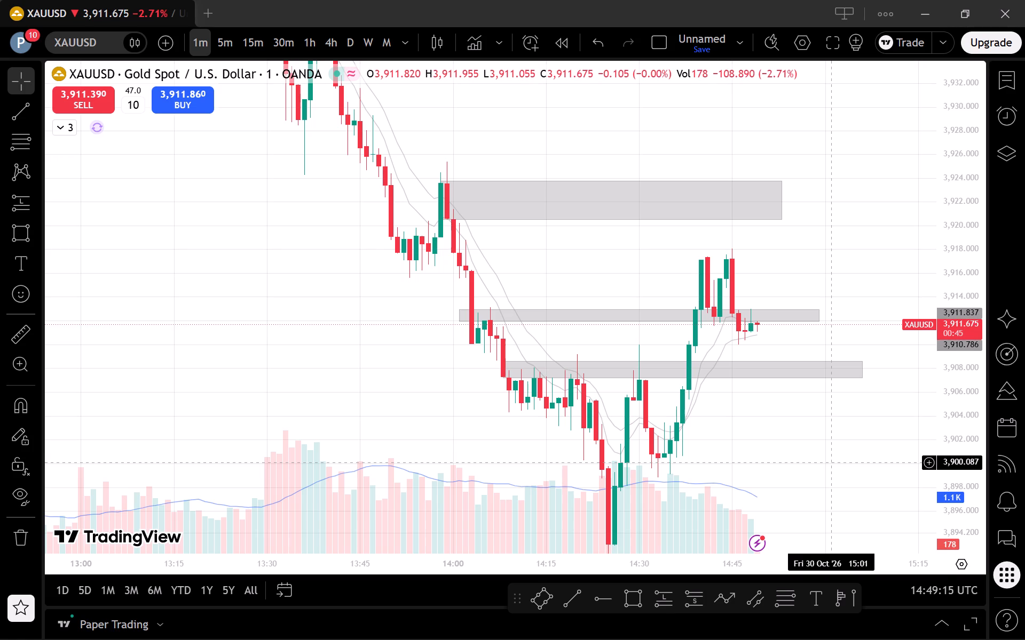
Place a Short Position on the 1-minute XAUUSD chart at 14:47 with its entry at about 3,910.5, between the middle and lowest zones.
left_click_drag(951, 491, 934, 405)
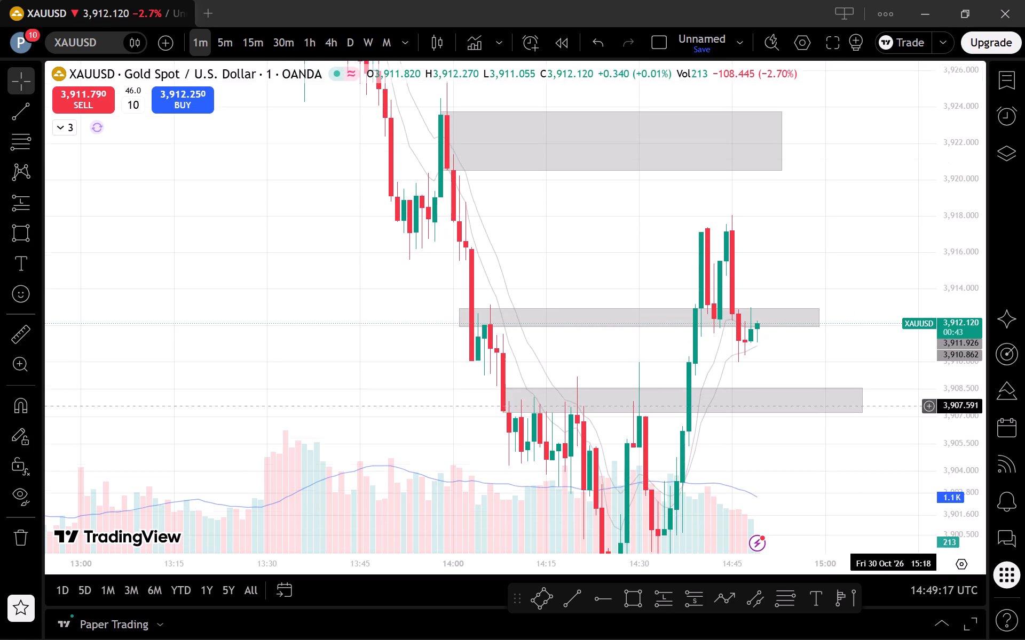
scroll(887, 417, "up", 2)
left_click_drag(834, 488, 821, 438)
left_click(695, 595)
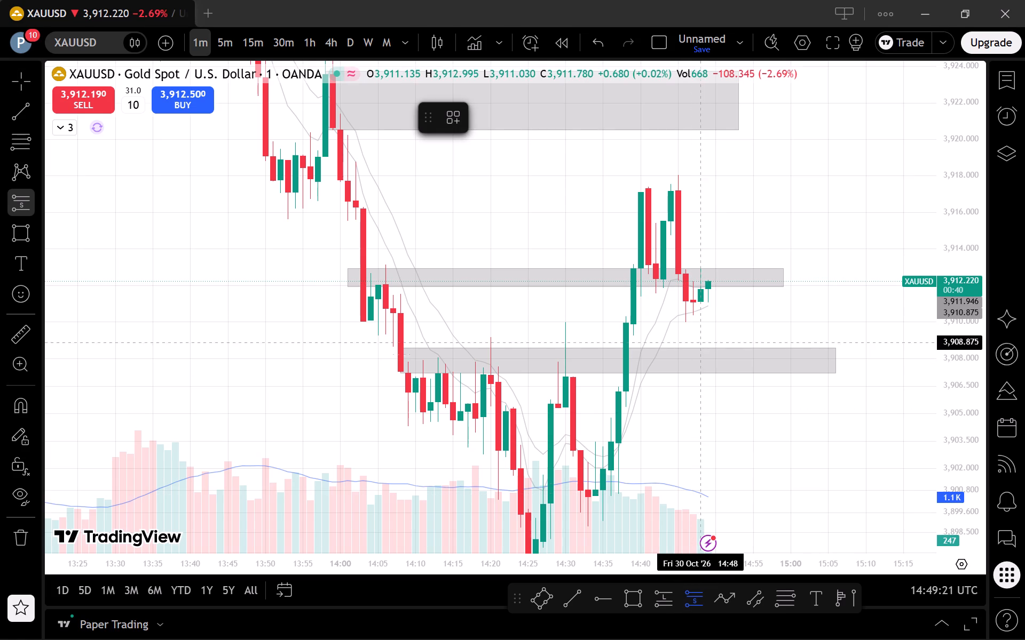
left_click(692, 312)
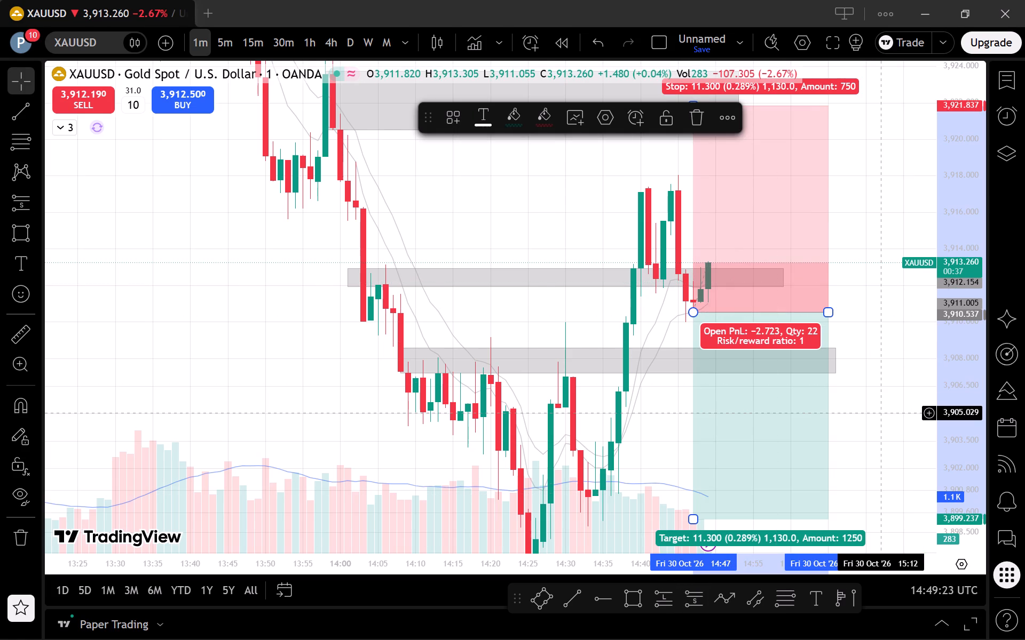
left_click(881, 413)
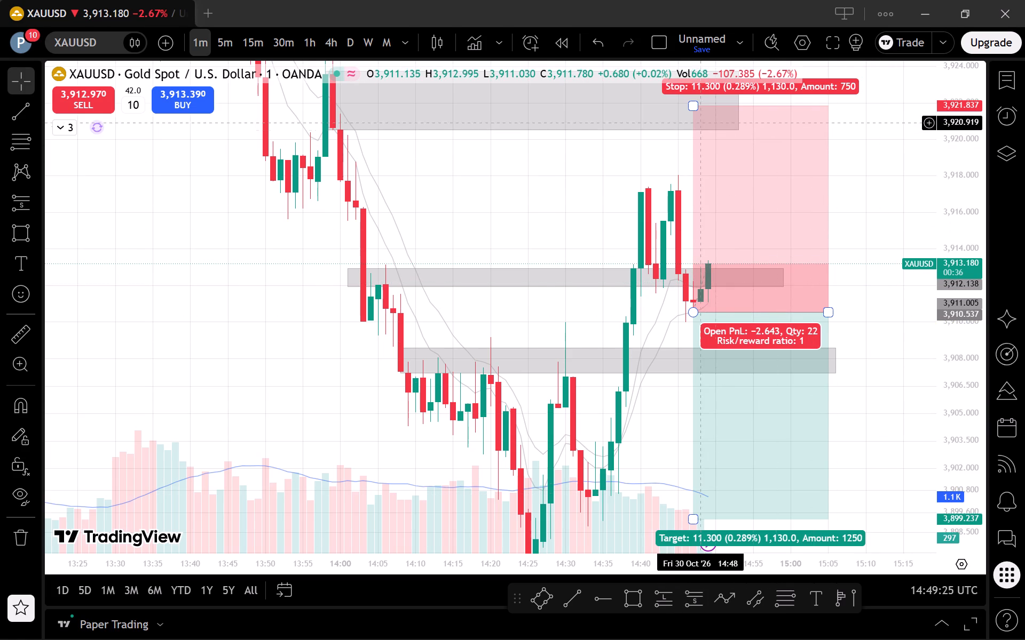
Tighten the short position's stop level to about 3,915.4, just above the middle zone.
left_click_drag(691, 105, 789, 227)
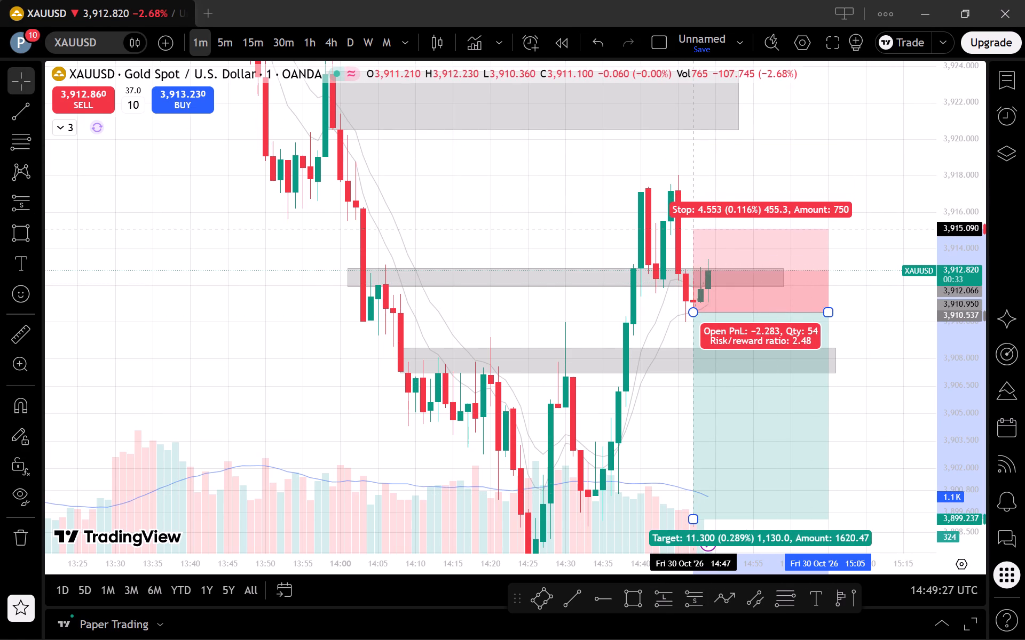
left_click_drag(789, 227, 799, 222)
Lower the short position's target to about 3,890.3, at the dashed horizontal line beneath the session low.
left_click_drag(952, 244, 951, 355)
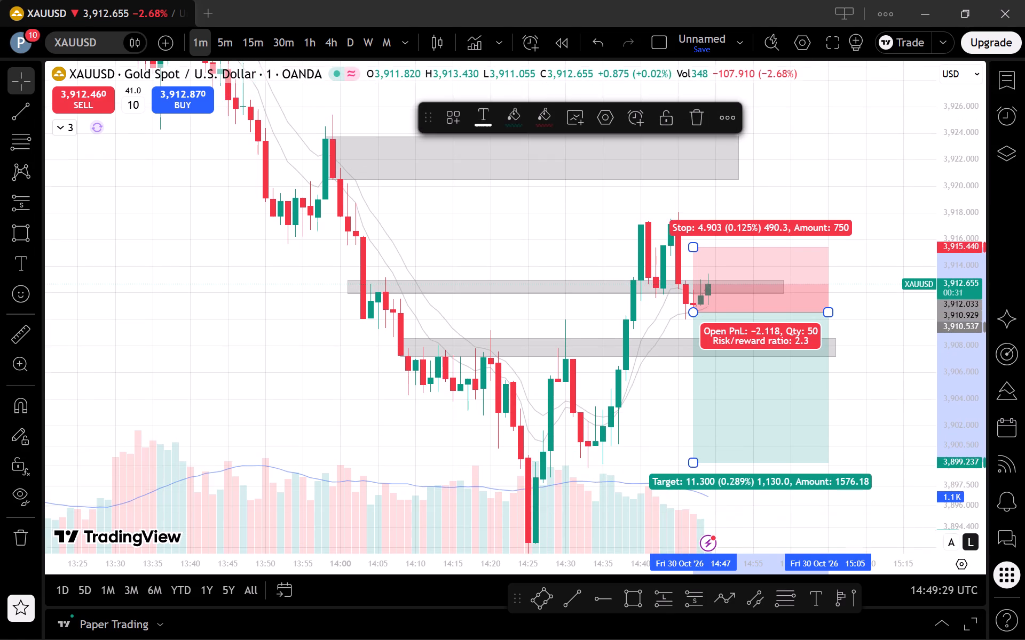
left_click_drag(893, 391, 871, 310)
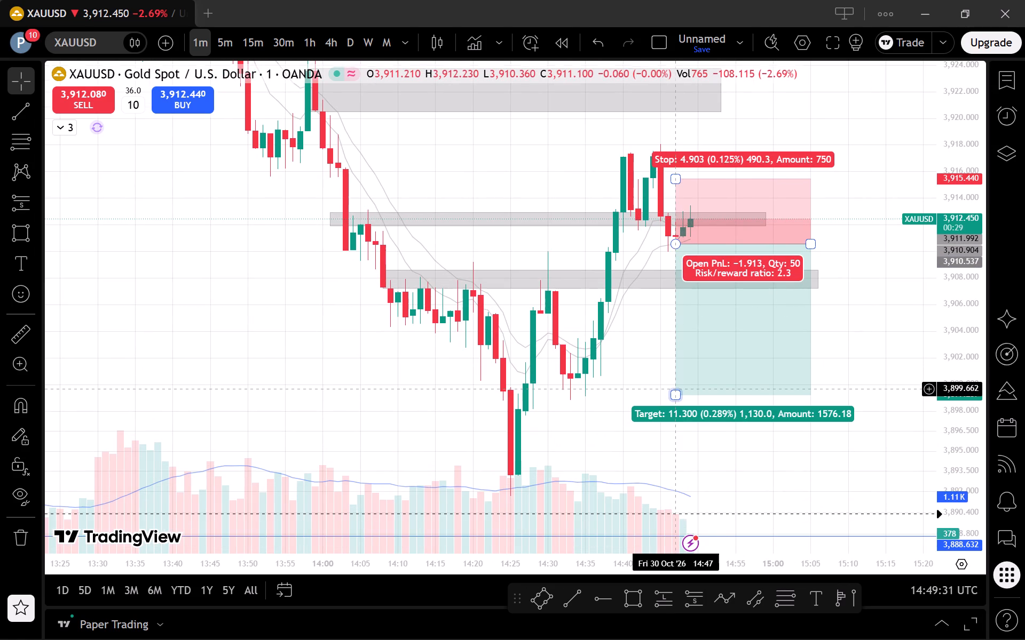
left_click_drag(674, 397, 717, 430)
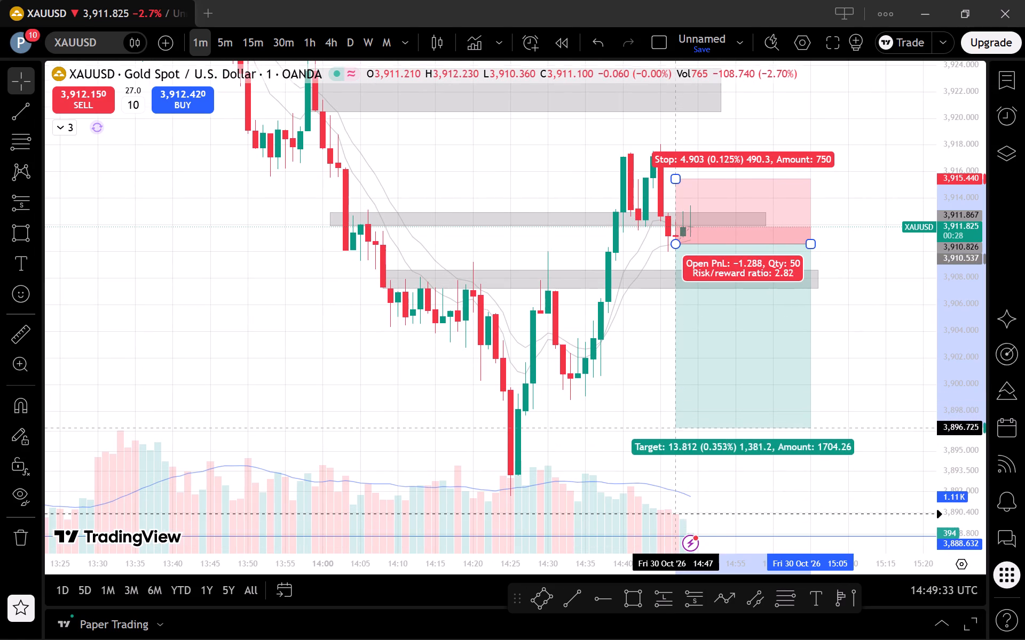
left_click_drag(717, 430, 730, 441)
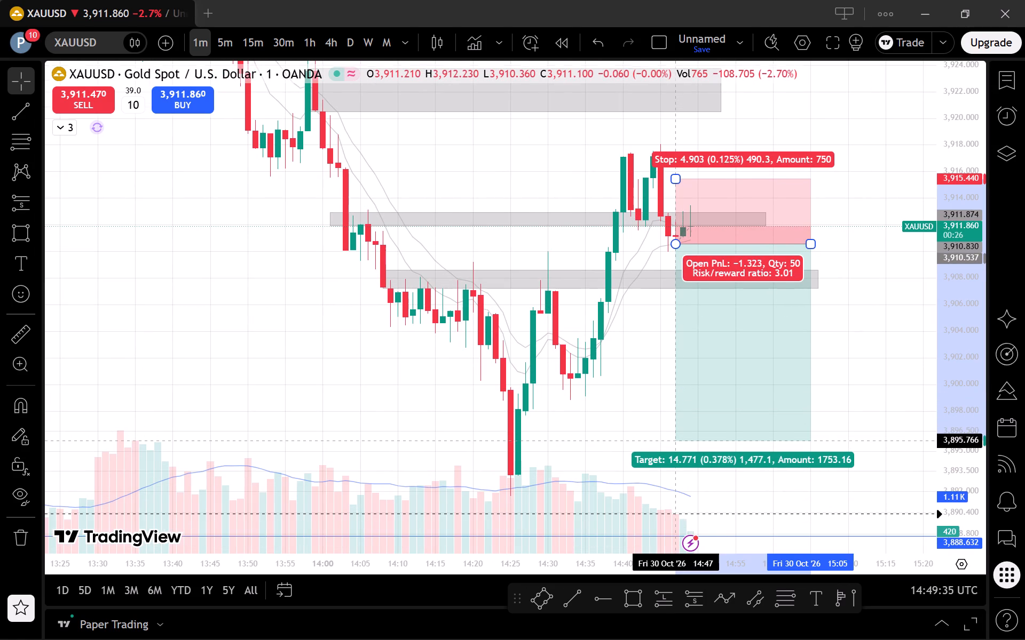
left_click_drag(730, 441, 770, 506)
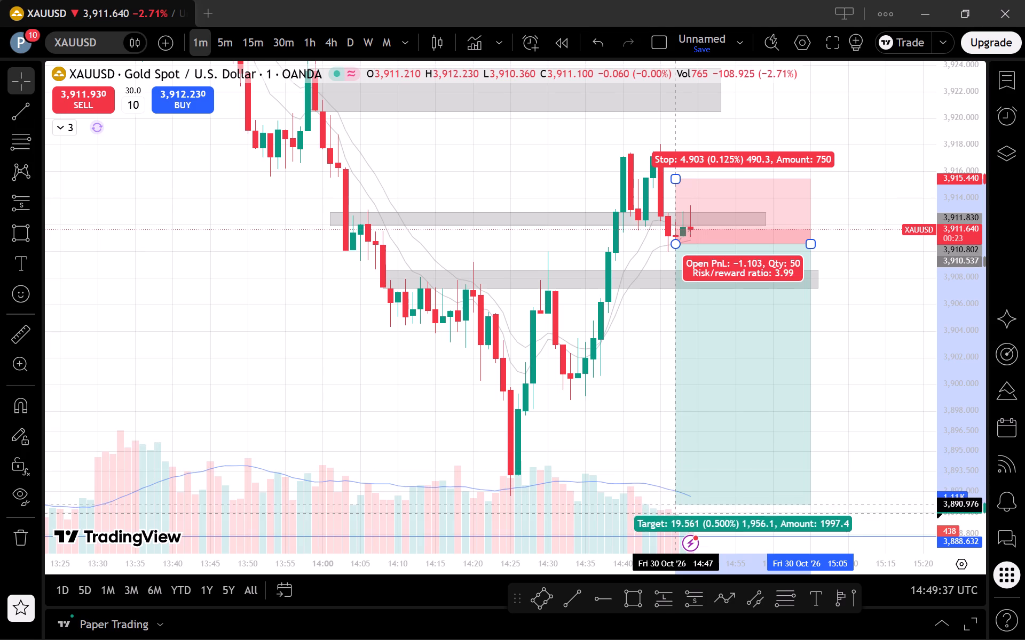
left_click_drag(770, 506, 776, 514)
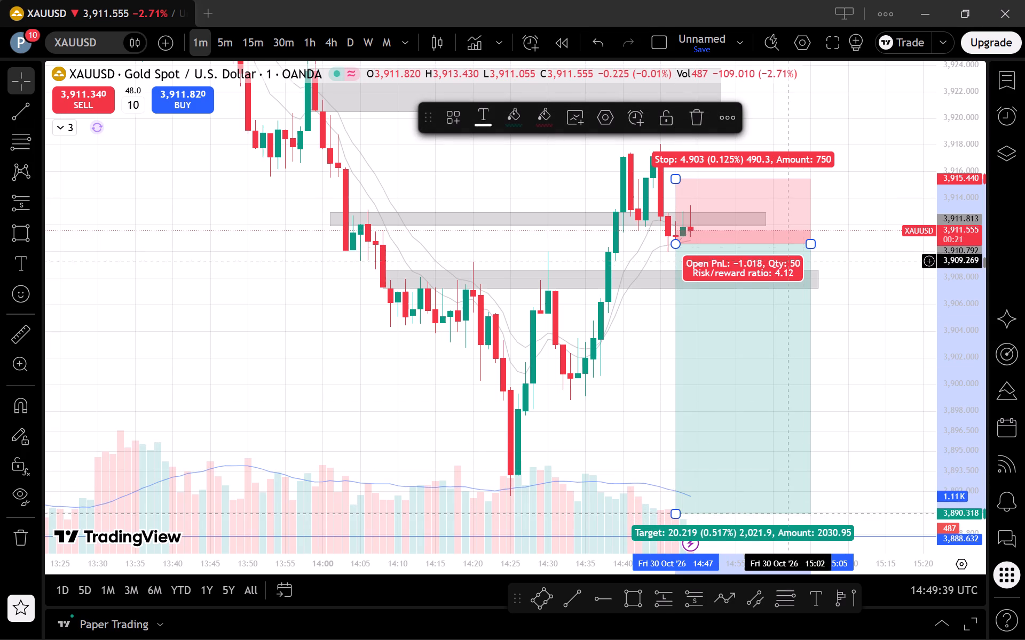
Extend the short position's end time to about 15:10.
left_click_drag(815, 247, 850, 254)
left_click(871, 296)
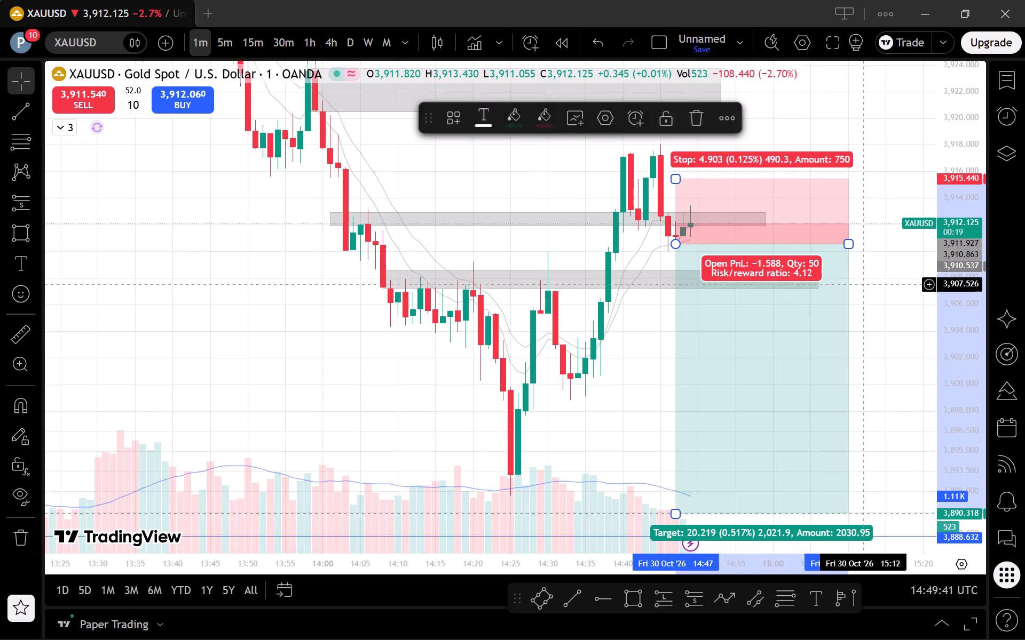
Examine the newest 1-minute candles against the short position's entry, stop and target and the surrounding rectangle zones.
left_click_drag(944, 306, 959, 381)
scroll(934, 384, "down", 2)
left_click_drag(895, 387, 783, 401)
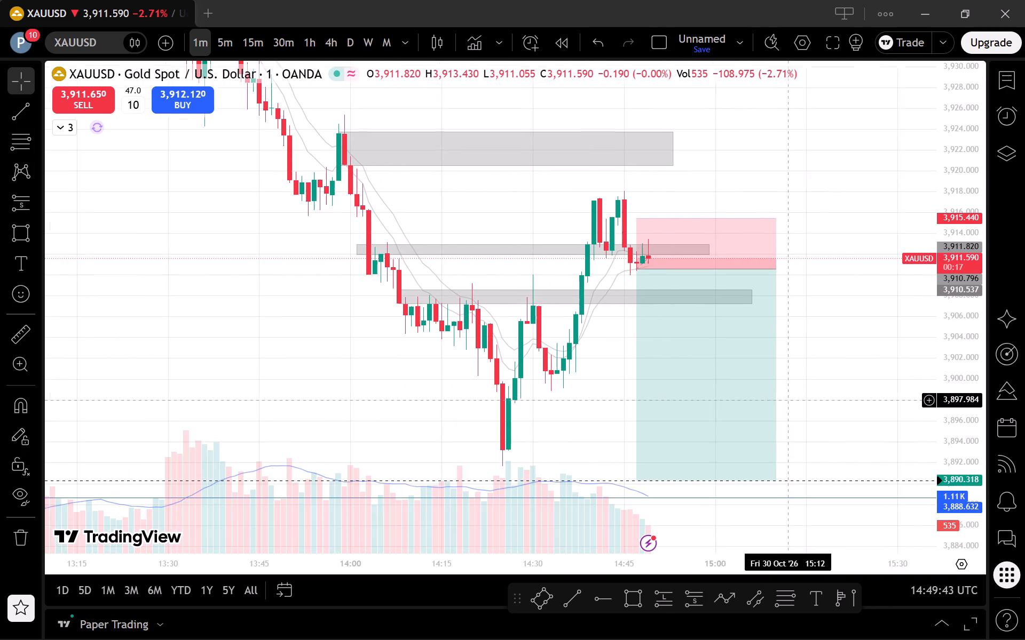
left_click_drag(783, 401, 783, 401)
left_click_drag(967, 277, 948, 367)
scroll(924, 355, "down", 1)
left_click_drag(964, 396, 940, 314)
left_click(876, 342)
left_click_drag(878, 342, 876, 335)
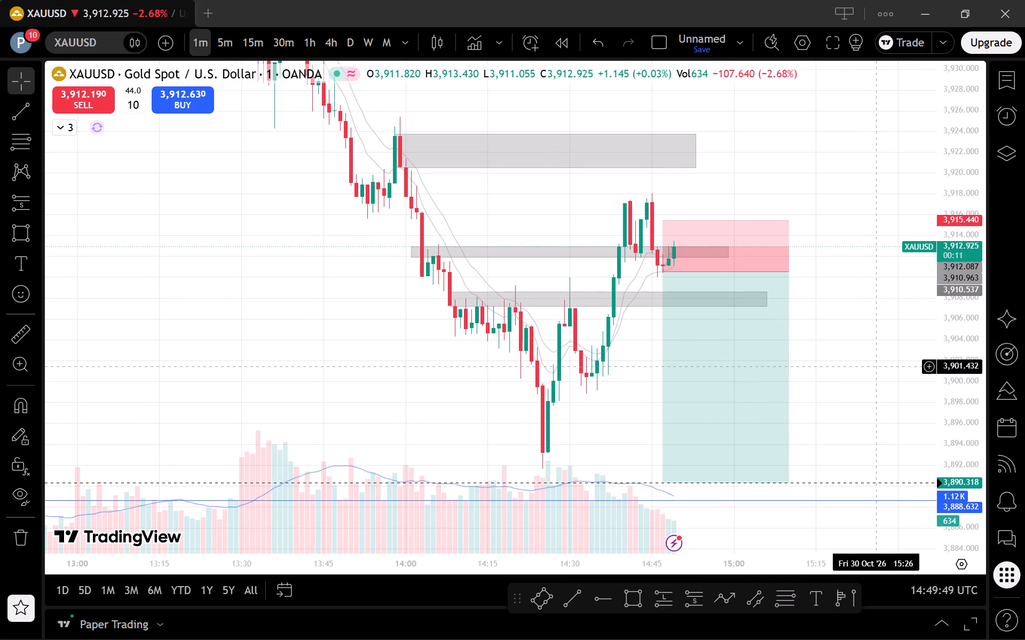
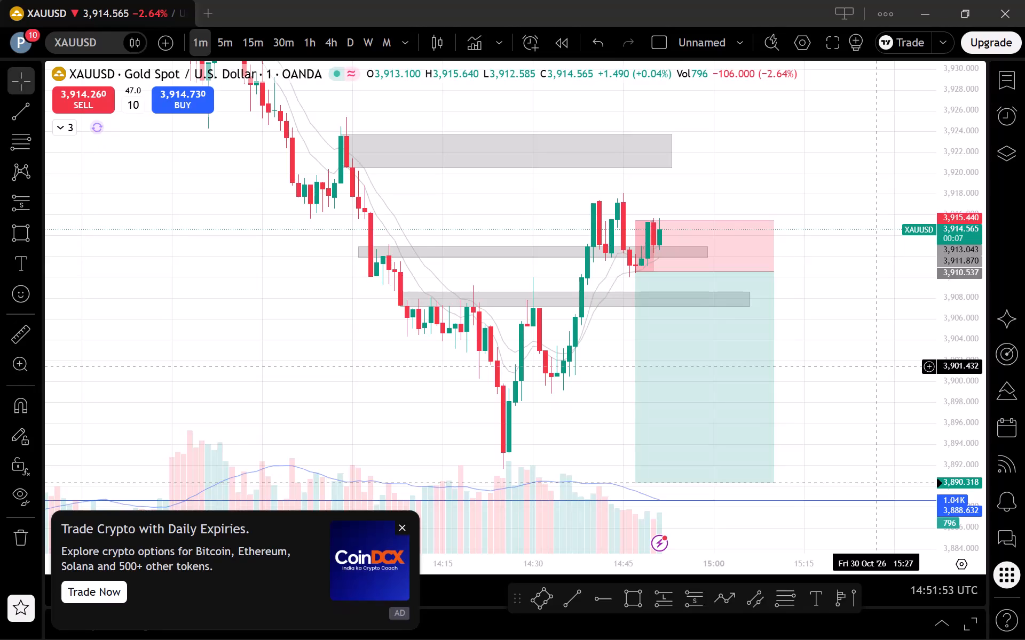
Draw a rising trend line from the session low at about 3,891.6 (14:25), under the rebound lows, to about 3,915.9 at 14:57.
left_click_drag(903, 377, 838, 283)
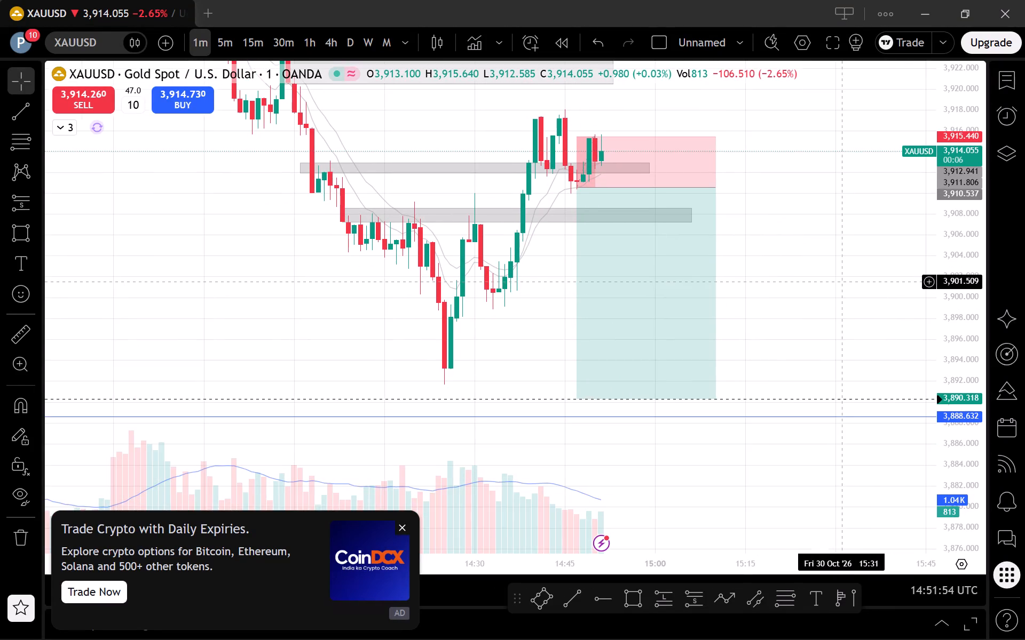
left_click_drag(848, 284, 865, 304)
left_click(574, 602)
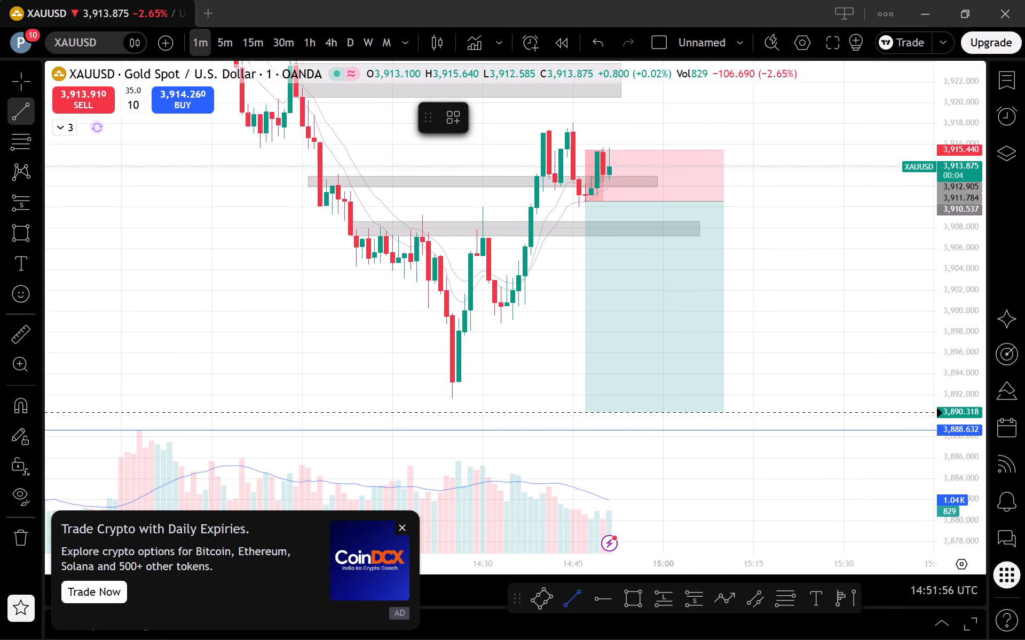
left_click(451, 398)
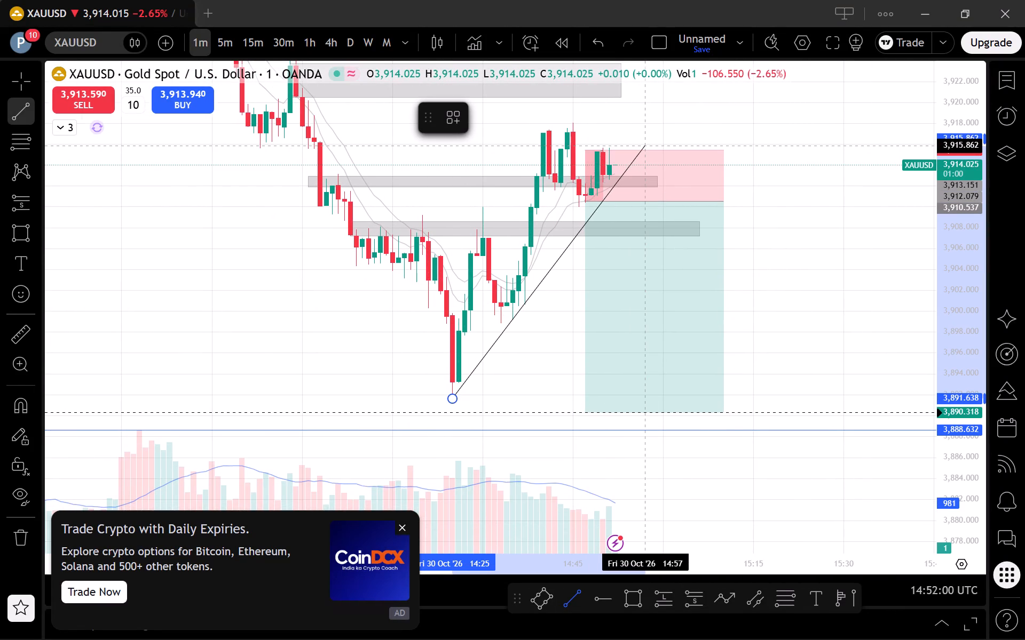
left_click(646, 146)
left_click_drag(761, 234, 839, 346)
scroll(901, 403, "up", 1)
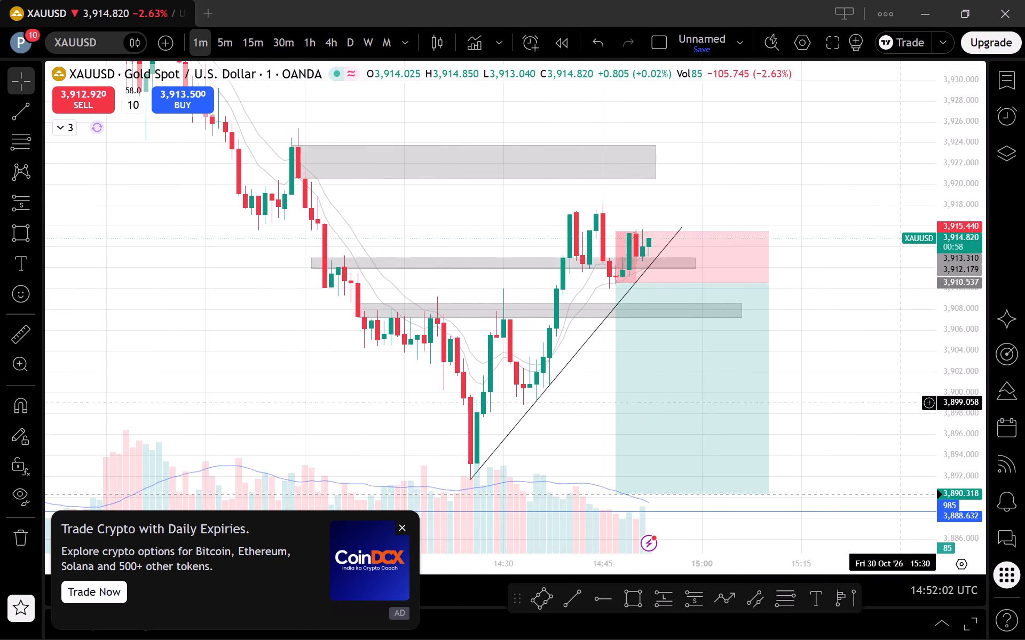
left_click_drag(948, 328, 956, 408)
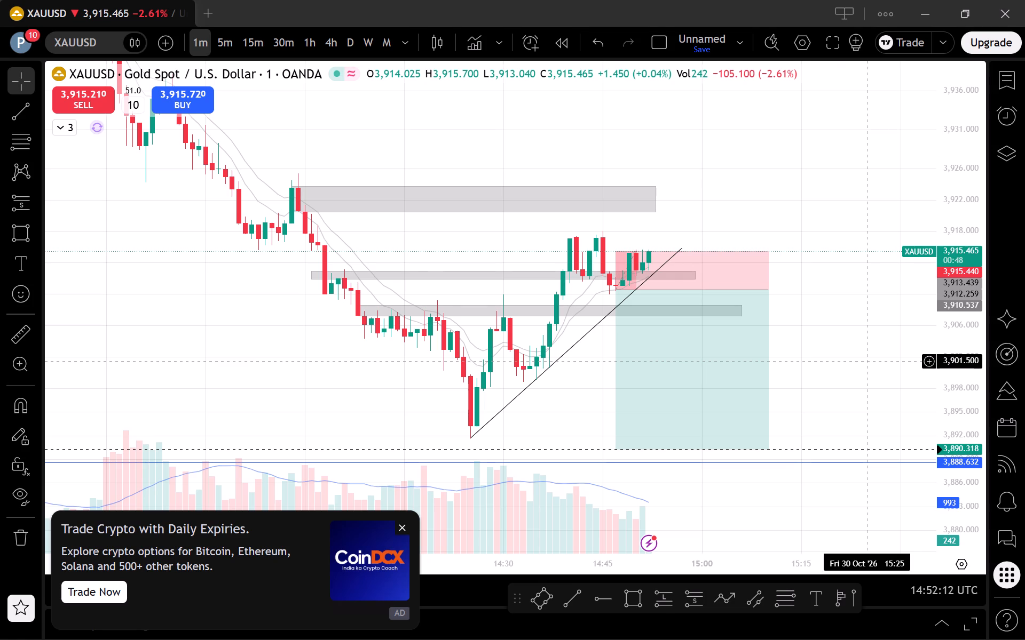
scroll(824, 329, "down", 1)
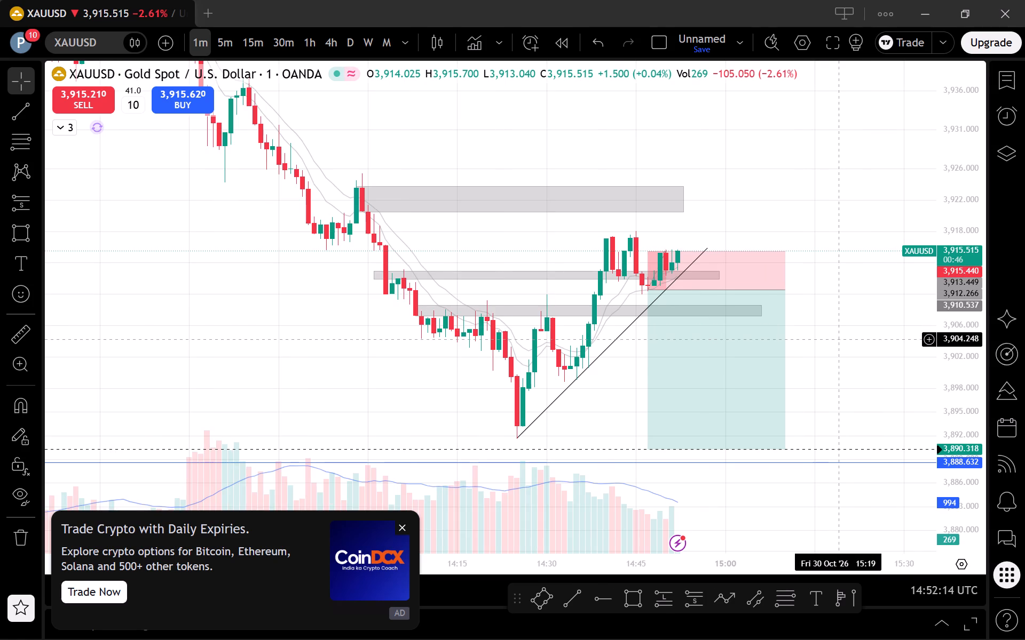
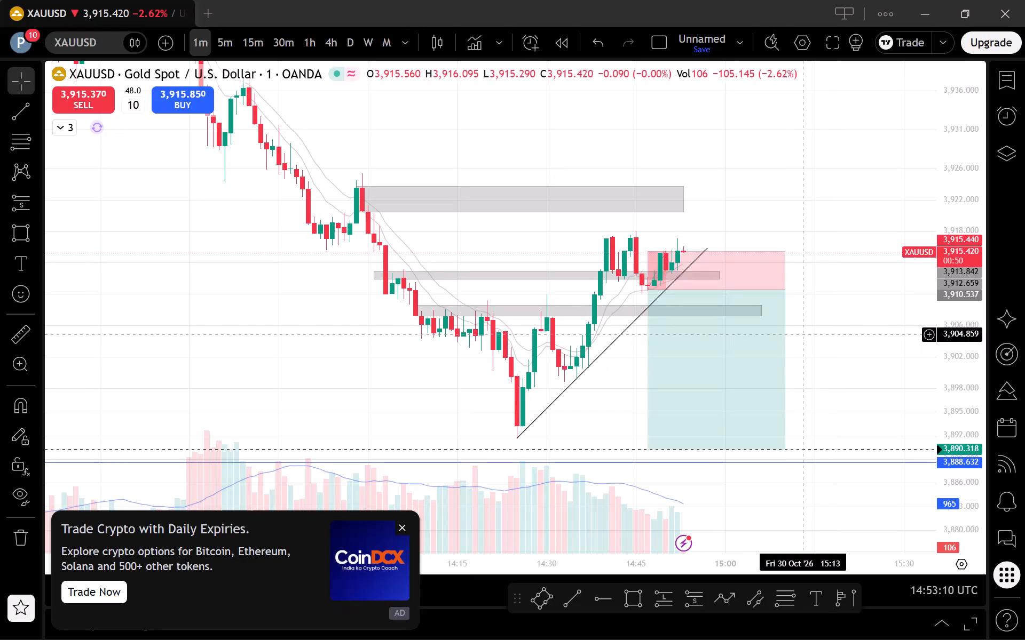
Examine the XAUUSD decline and rebound on the 15-minute chart, including the higher horizontal levels.
left_click(790, 331)
left_click(788, 329)
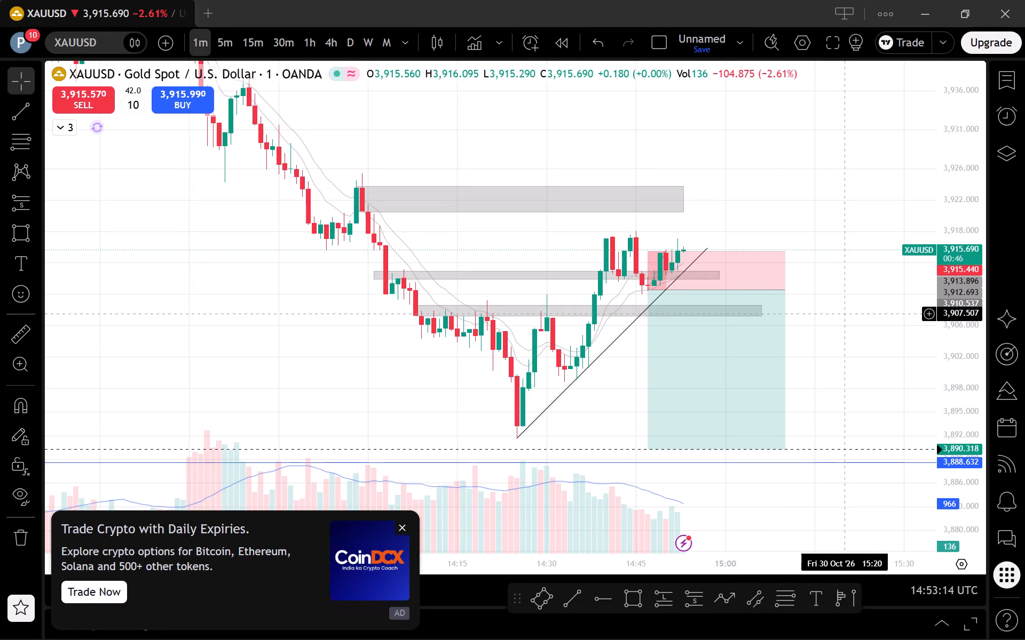
left_click(254, 41)
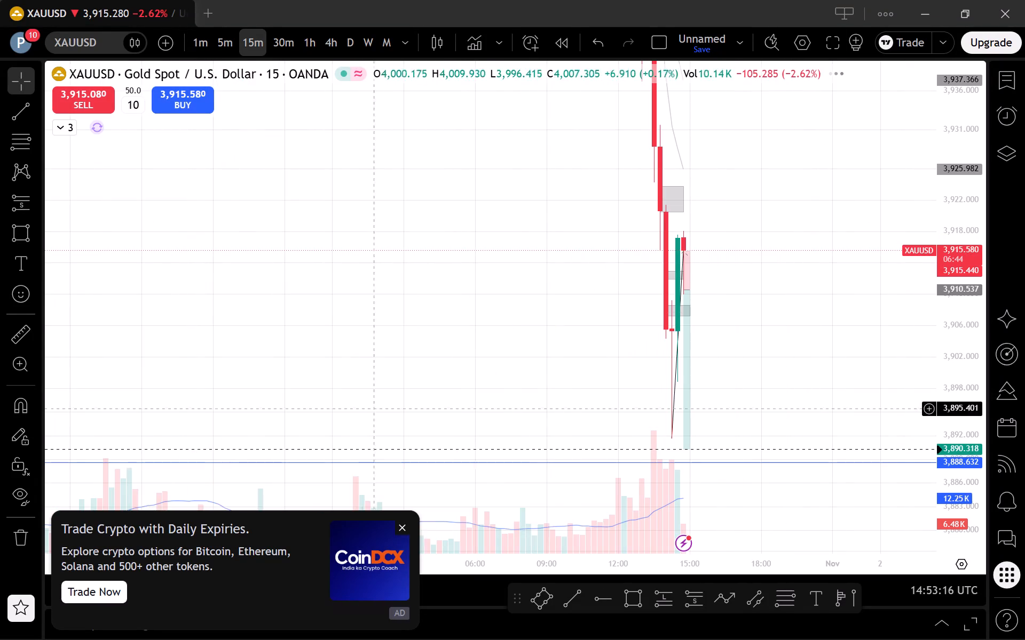
left_click(401, 527)
scroll(612, 418, "up", 4)
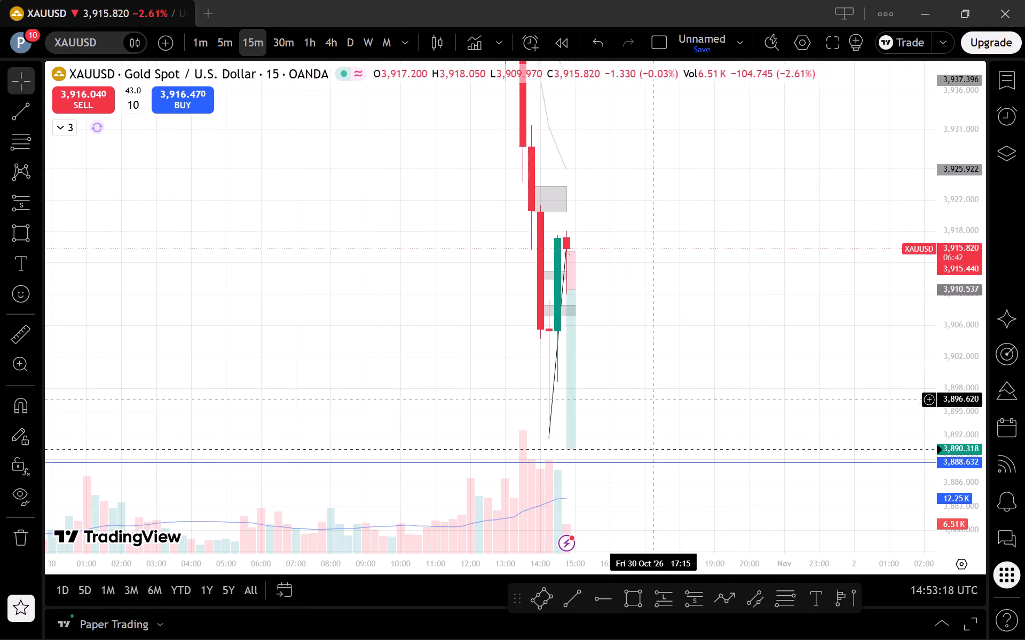
scroll(672, 388, "up", 1)
left_click_drag(659, 335, 782, 415)
left_click_drag(972, 247, 963, 436)
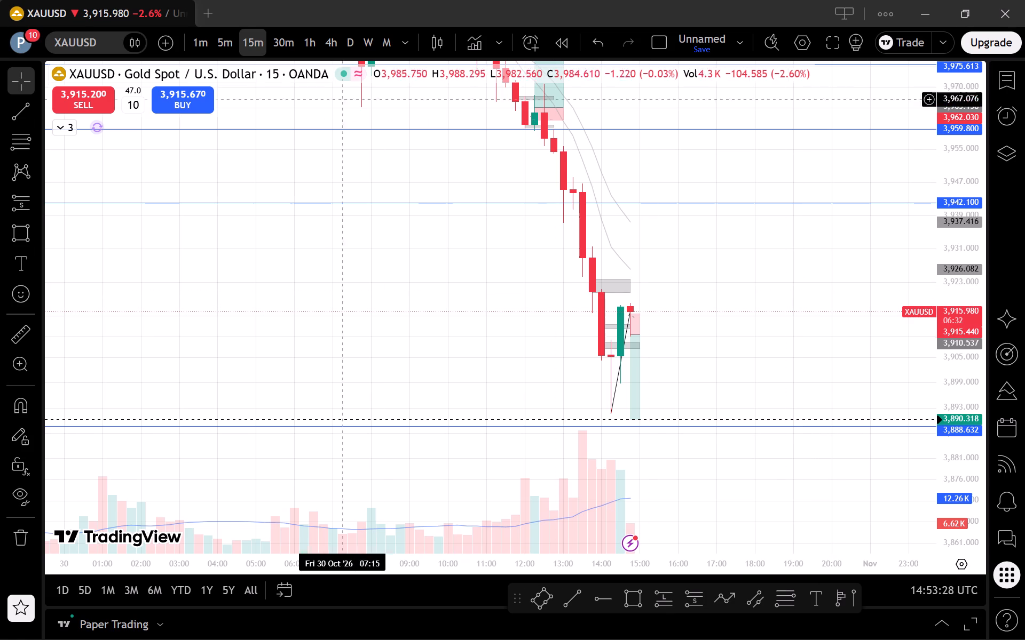
Examine the decline, the marked zones and the rebound's trend line on the 5-minute chart.
left_click(224, 43)
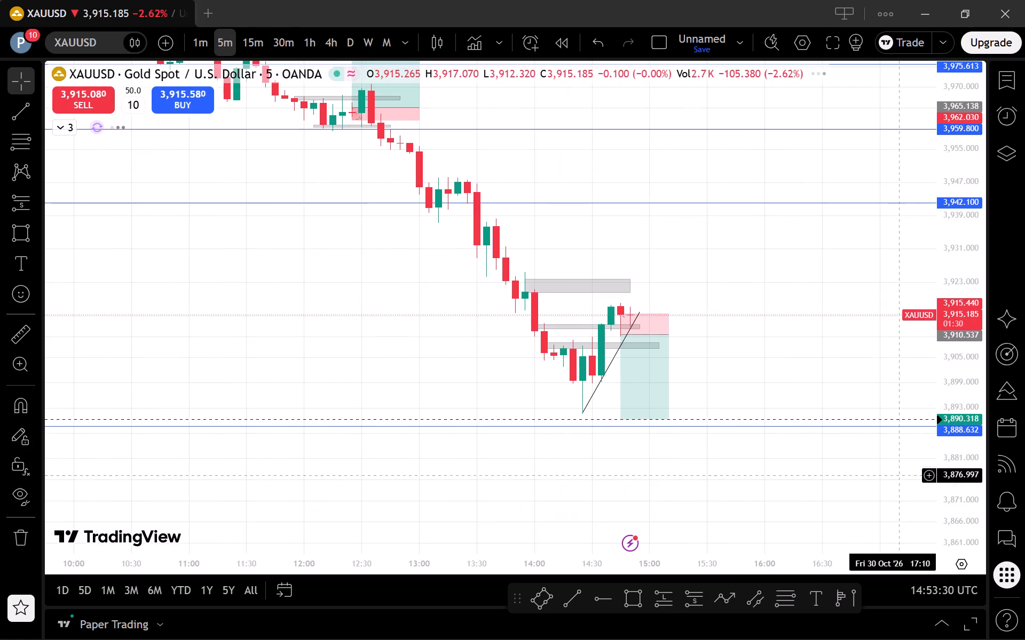
left_click_drag(960, 494, 924, 281)
scroll(791, 378, "up", 2)
left_click_drag(772, 394, 853, 394)
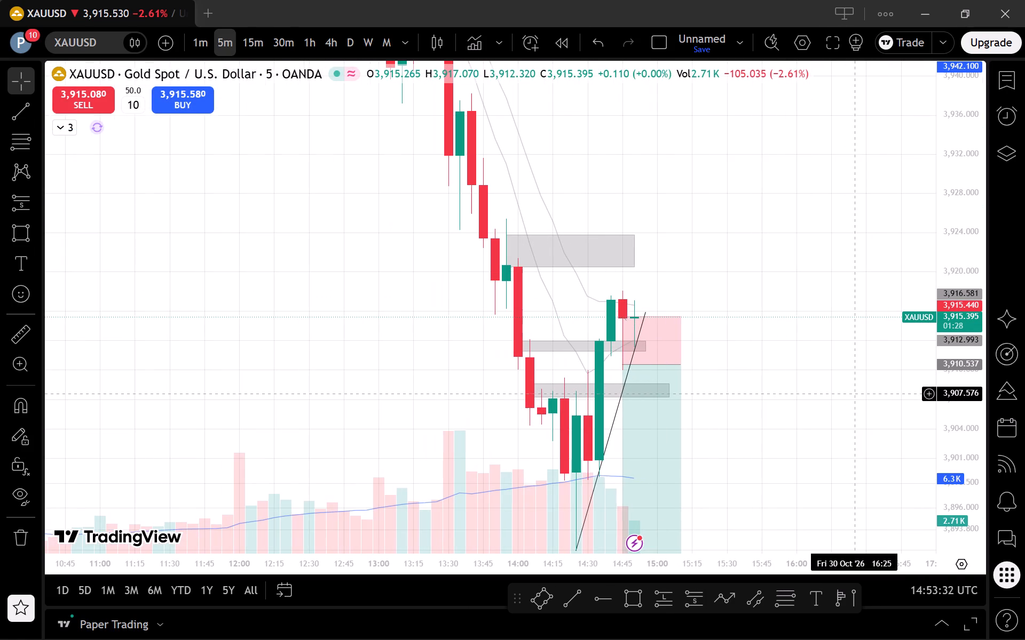
scroll(844, 387, "up", 1)
left_click_drag(784, 391, 795, 398)
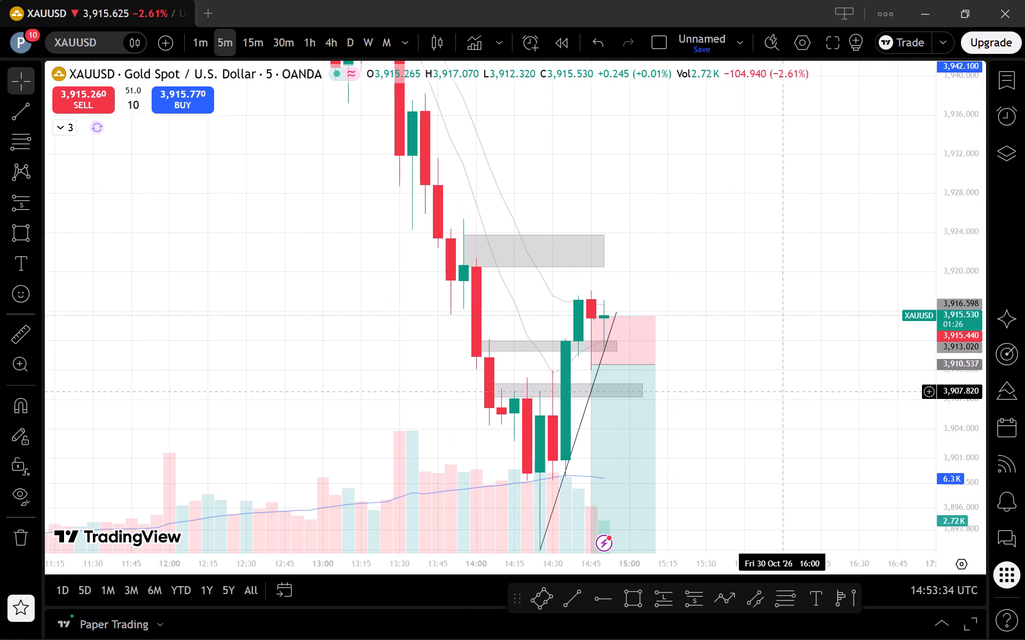
left_click_drag(795, 398, 897, 387)
left_click_drag(963, 347, 973, 432)
scroll(893, 395, "down", 1)
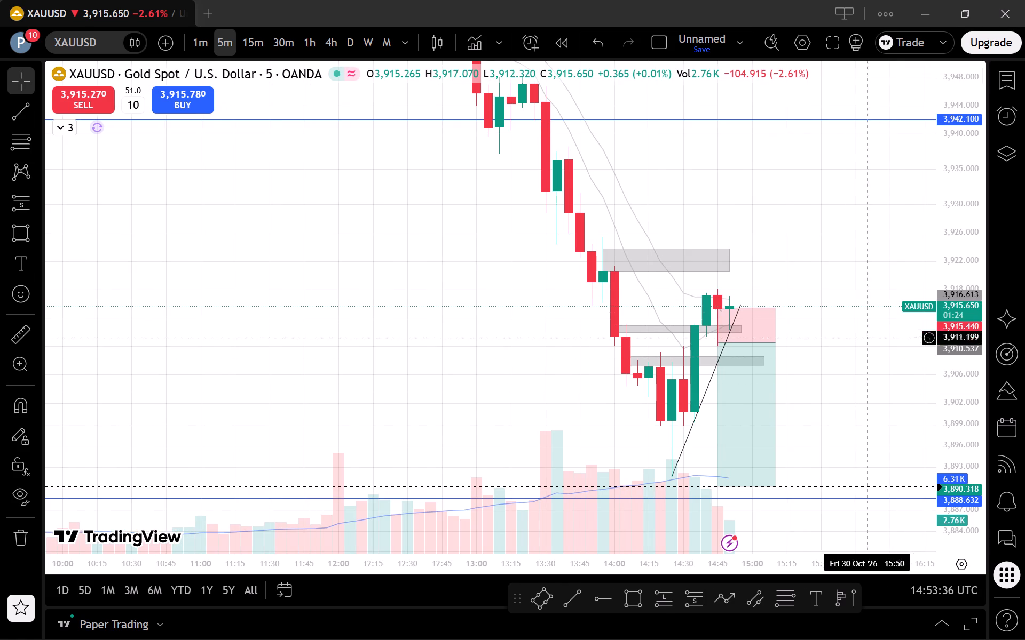
Return to the 1-minute chart and examine the rebound against the grey zones, the short position and the rising trend line.
left_click(198, 36)
scroll(618, 266, "down", 3)
left_click_drag(872, 241, 708, 250)
scroll(770, 289, "down", 2)
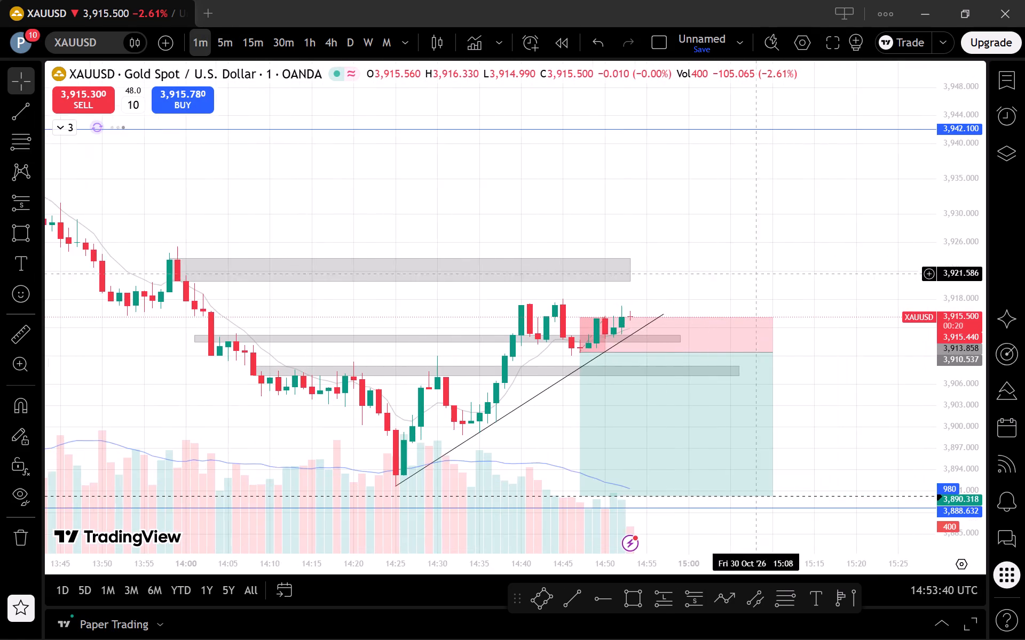
scroll(775, 291, "down", 1)
left_click_drag(933, 409, 929, 345)
left_click_drag(968, 402, 950, 329)
left_click_drag(815, 228, 853, 278)
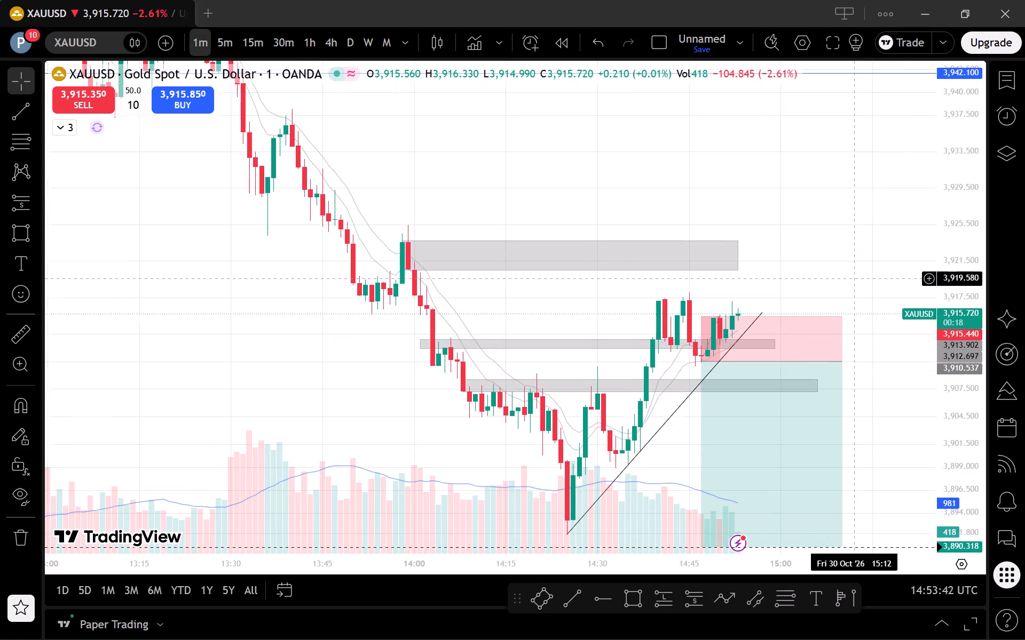
scroll(858, 284, "down", 1)
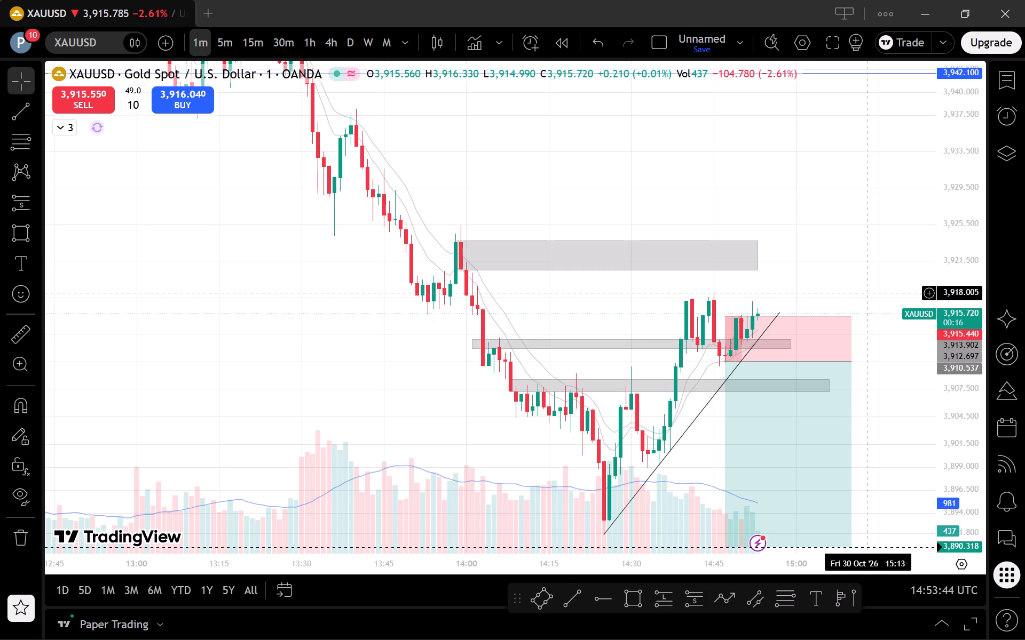
left_click_drag(870, 293, 851, 271)
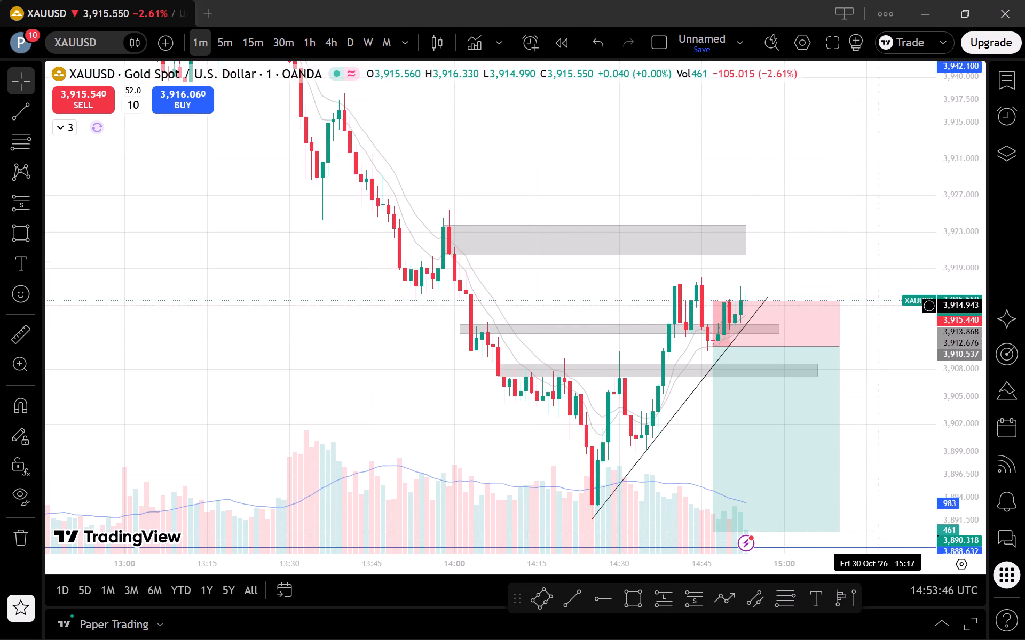
Clone the rising trend line that runs under the rebound lows.
left_click(772, 297)
left_click(752, 117)
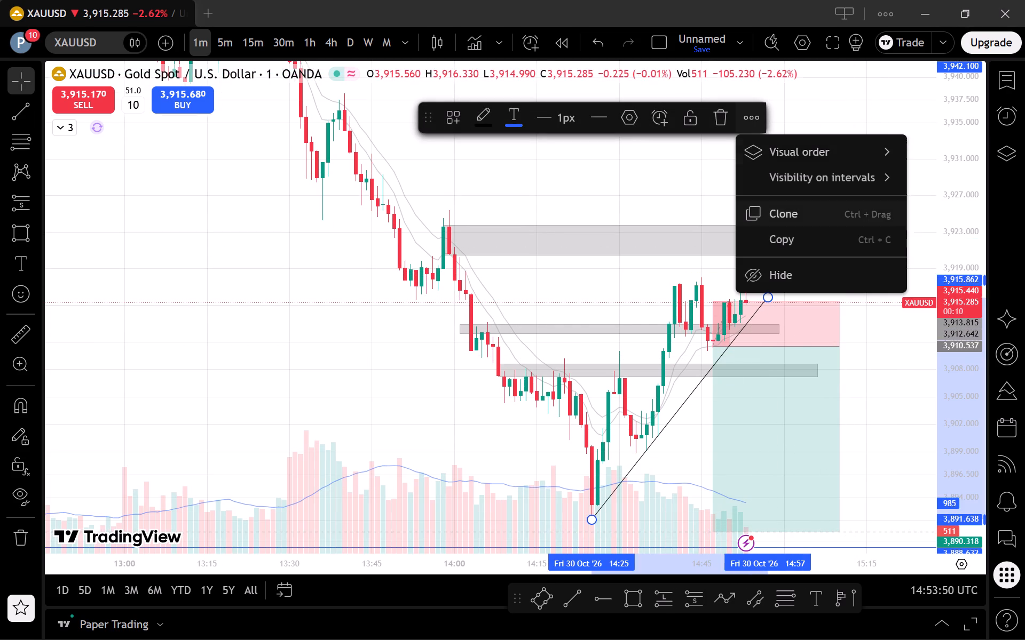
left_click(818, 219)
Delete the short position drawing from the chart.
left_click(731, 308)
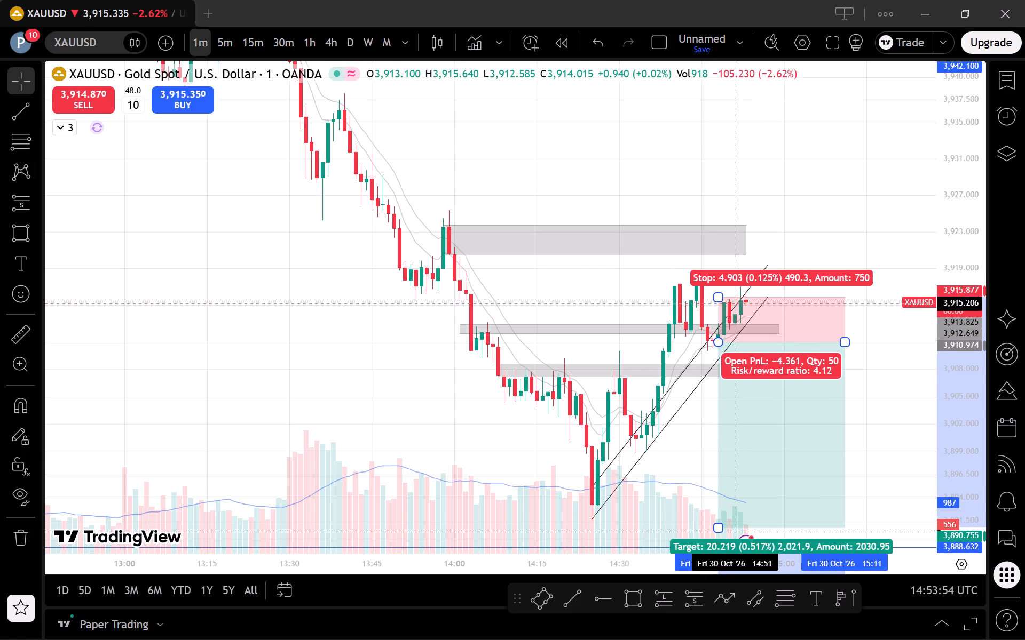
left_click(693, 115)
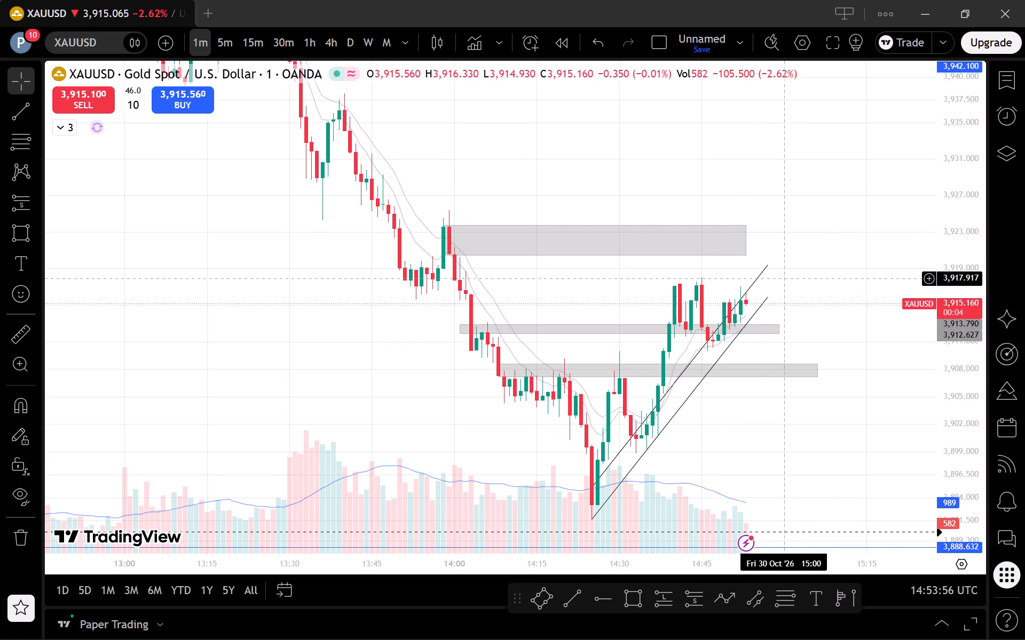
Move the cloned trend line above the rebound highs, running from about 3,900.1 at 14:17 to about 3,924.4 at 14:49.
left_click(767, 270)
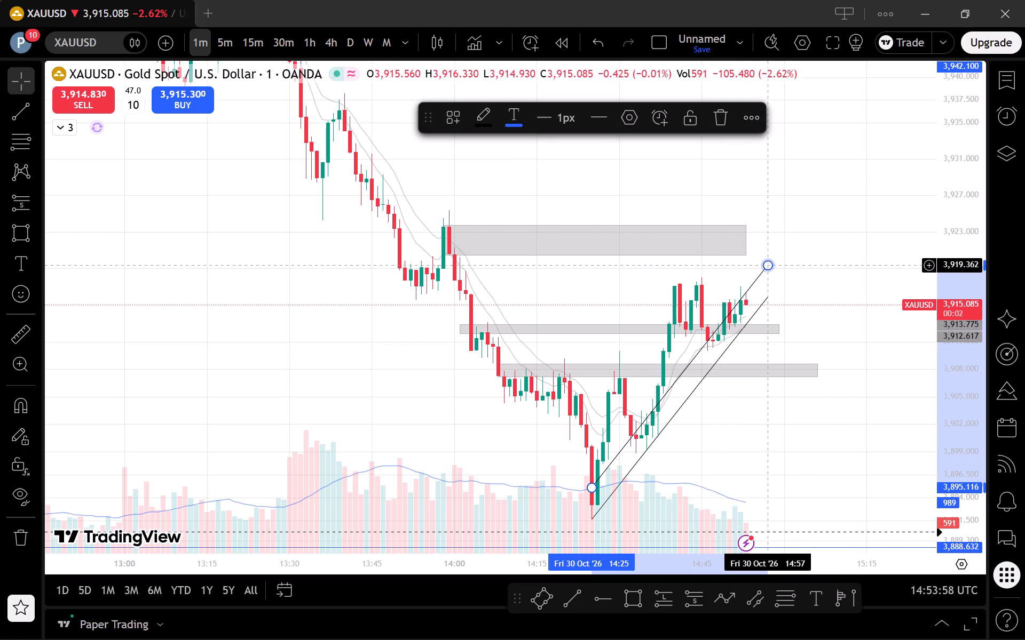
left_click_drag(762, 272, 719, 226)
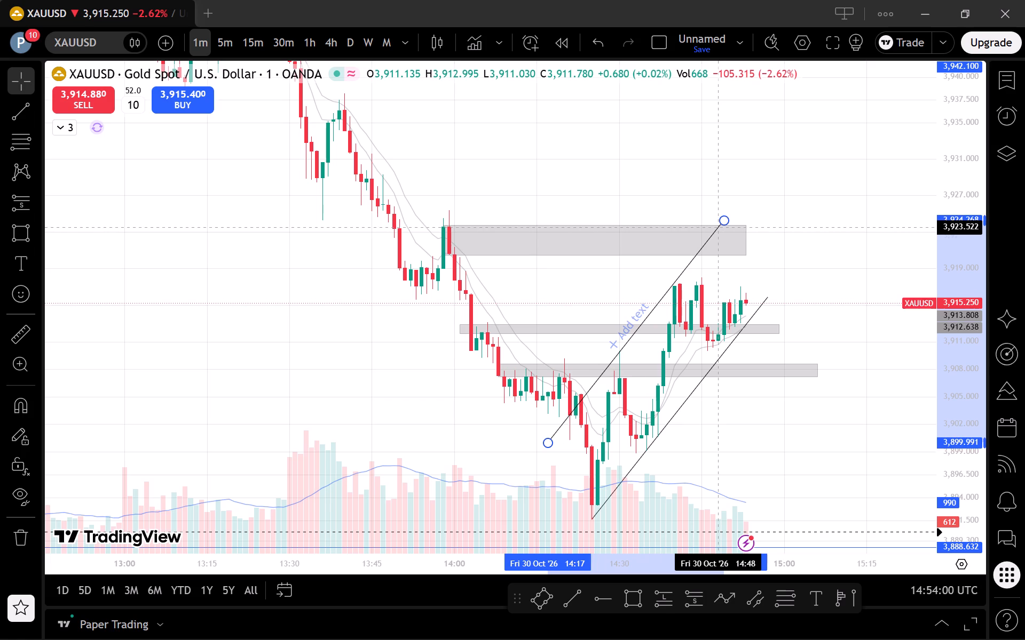
left_click_drag(719, 226, 720, 227)
left_click(847, 306)
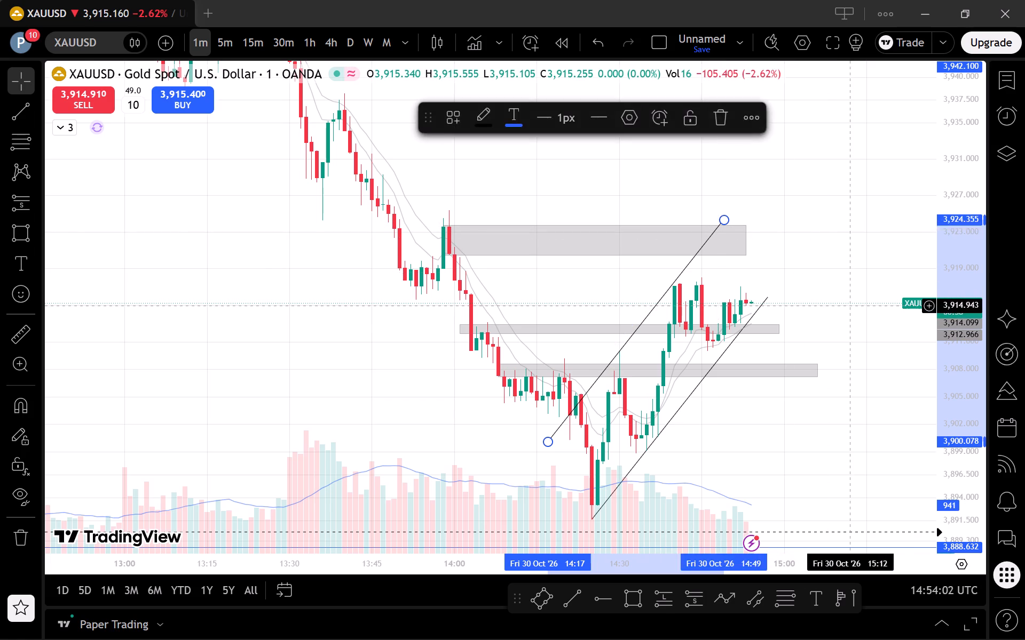
scroll(867, 358, "up", 1)
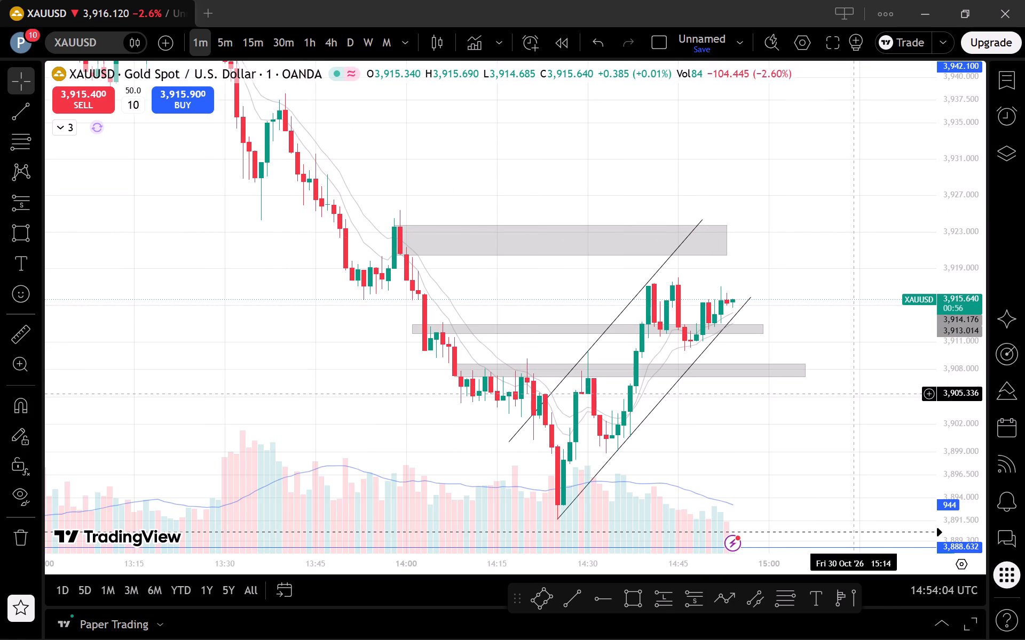
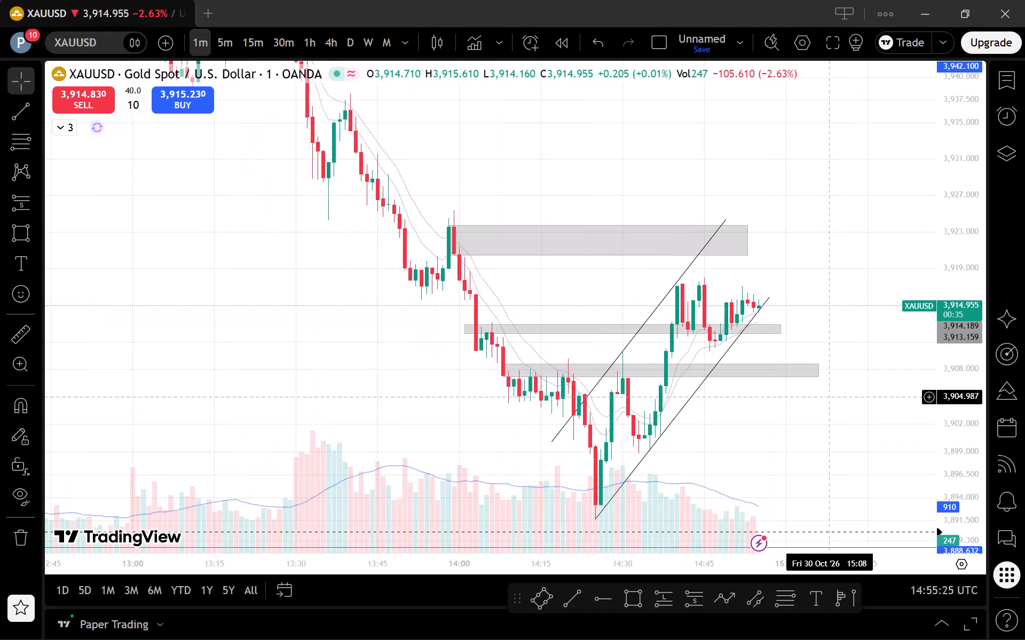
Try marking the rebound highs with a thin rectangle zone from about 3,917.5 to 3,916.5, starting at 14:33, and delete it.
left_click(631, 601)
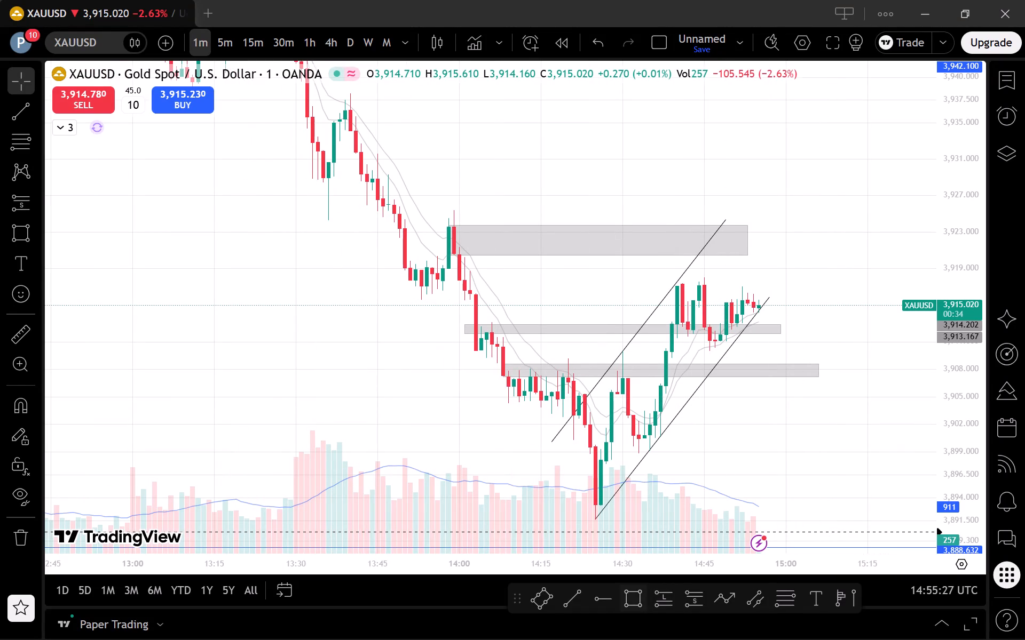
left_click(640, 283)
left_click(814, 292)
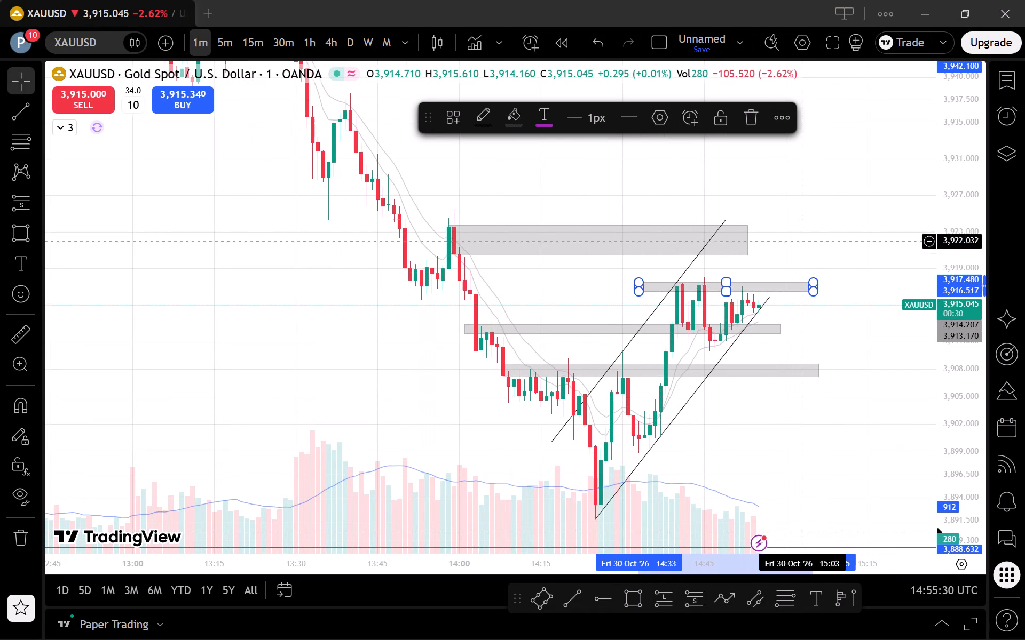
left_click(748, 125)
Examine the rebound inside the rising channel on the 1-minute chart, checking it briefly against the 5-minute timeframe.
scroll(861, 316, "down", 1)
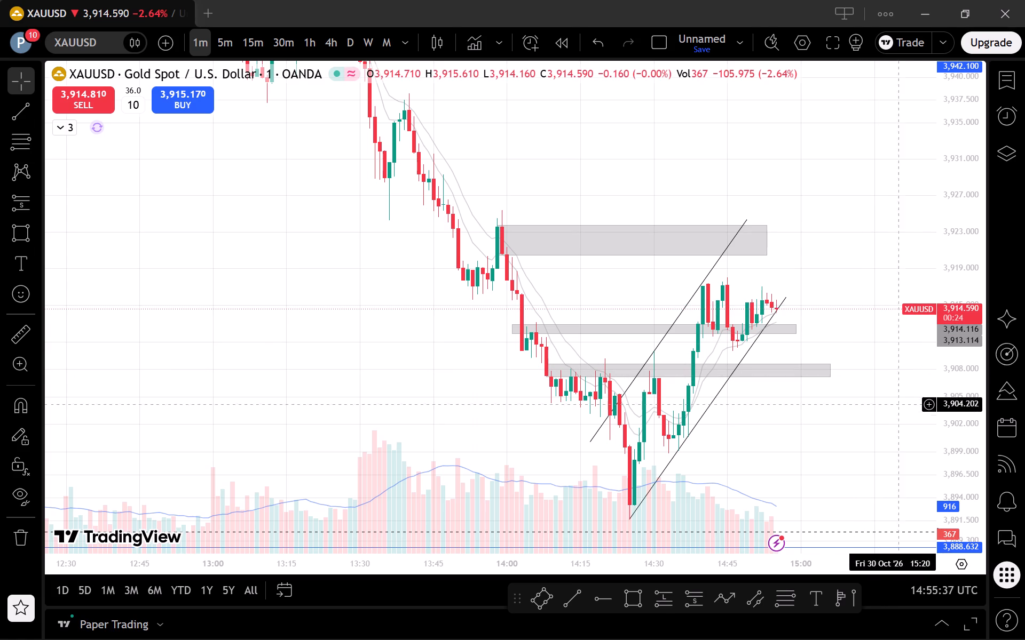
scroll(993, 495, "up", 2)
scroll(952, 458, "up", 2)
left_click_drag(898, 476, 882, 476)
left_click(881, 476)
scroll(881, 476, "up", 1)
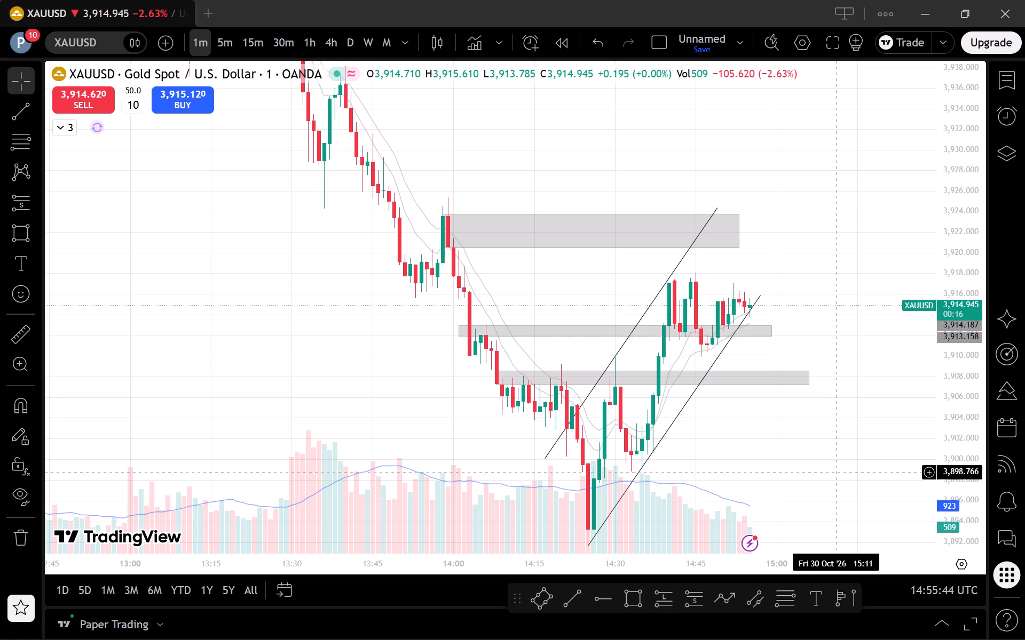
left_click(233, 45)
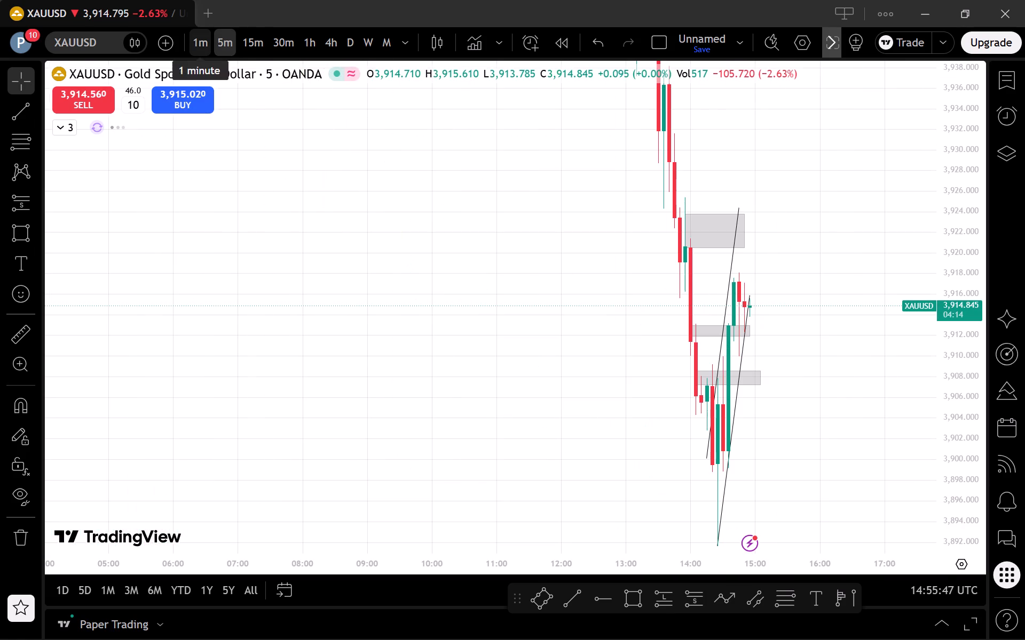
left_click(205, 37)
scroll(730, 371, "up", 2)
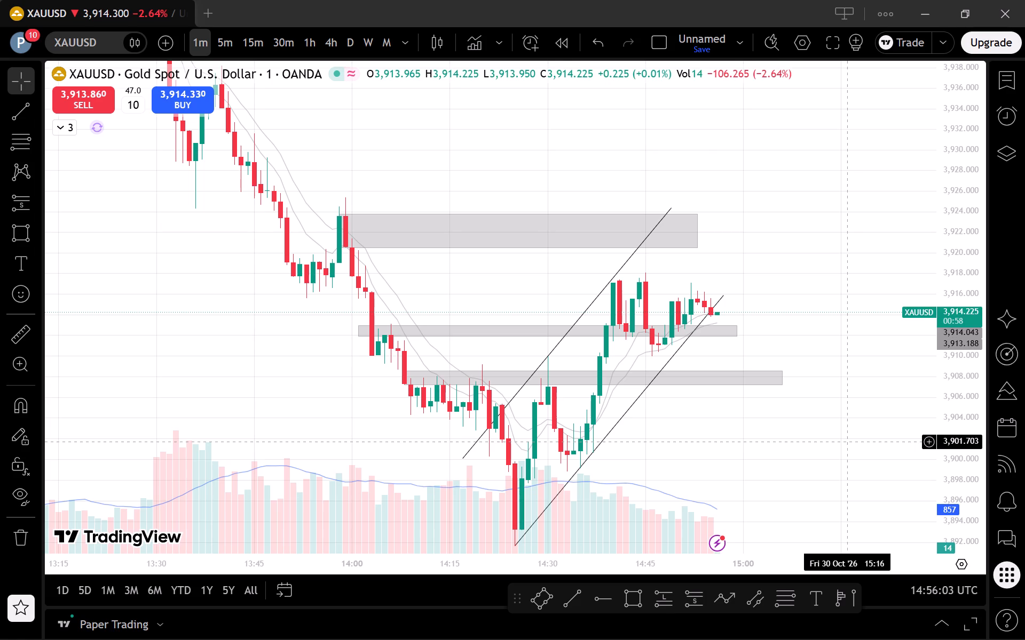
scroll(846, 442, "down", 2)
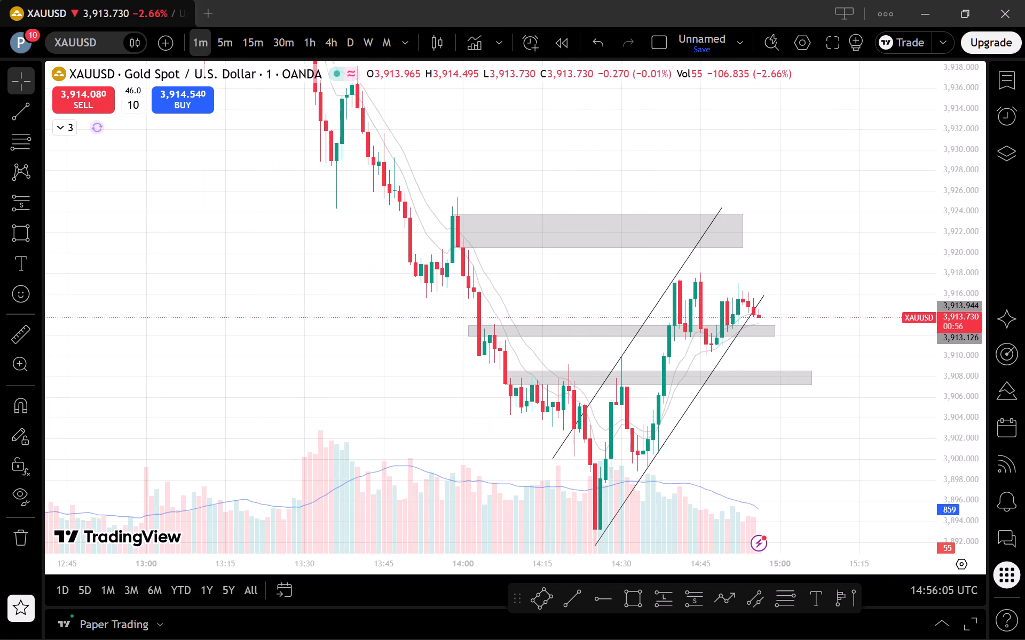
Switch to the 5-minute chart and examine the decline and rebound against the grey zones, channel lines and horizontal levels.
left_click(213, 33)
scroll(849, 420, "up", 2)
left_click_drag(952, 286, 955, 367)
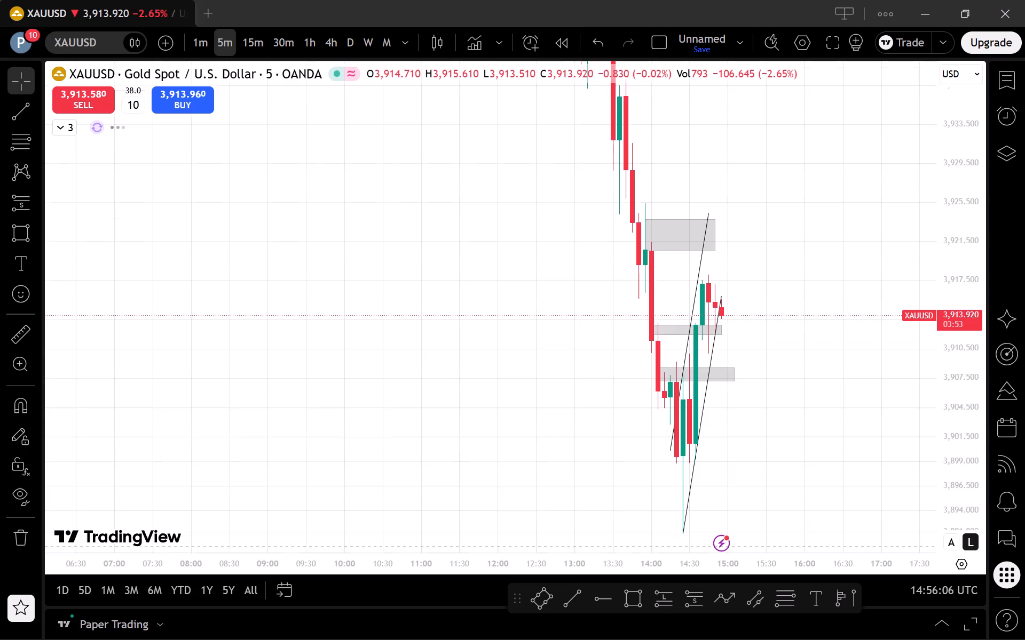
left_click_drag(955, 367, 956, 399)
scroll(903, 373, "up", 2)
left_click_drag(844, 380, 896, 371)
scroll(896, 371, "up", 1)
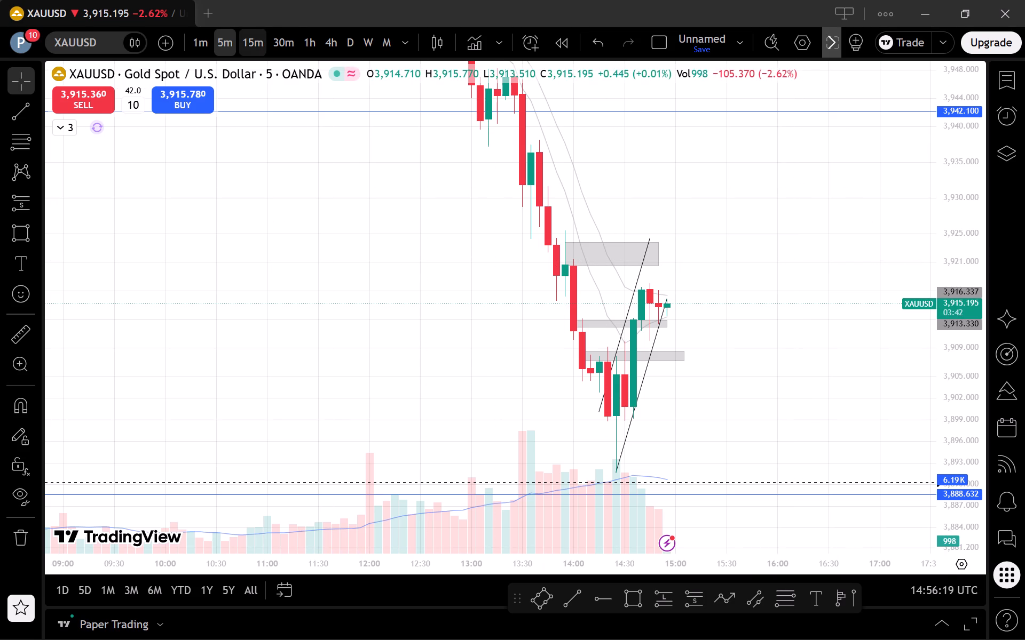
Return to the 1-minute chart and examine the latest candles against the channel's lower line and the grey zones.
left_click(208, 46)
scroll(923, 475, "down", 1)
left_click_drag(957, 474, 936, 281)
scroll(877, 307, "down", 3)
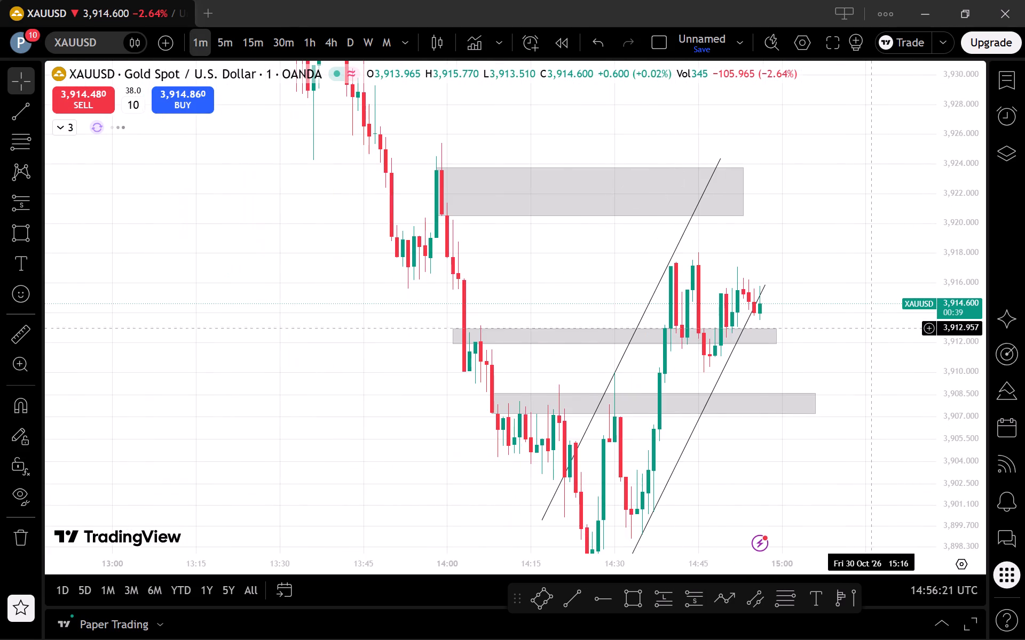
scroll(871, 358, "up", 1)
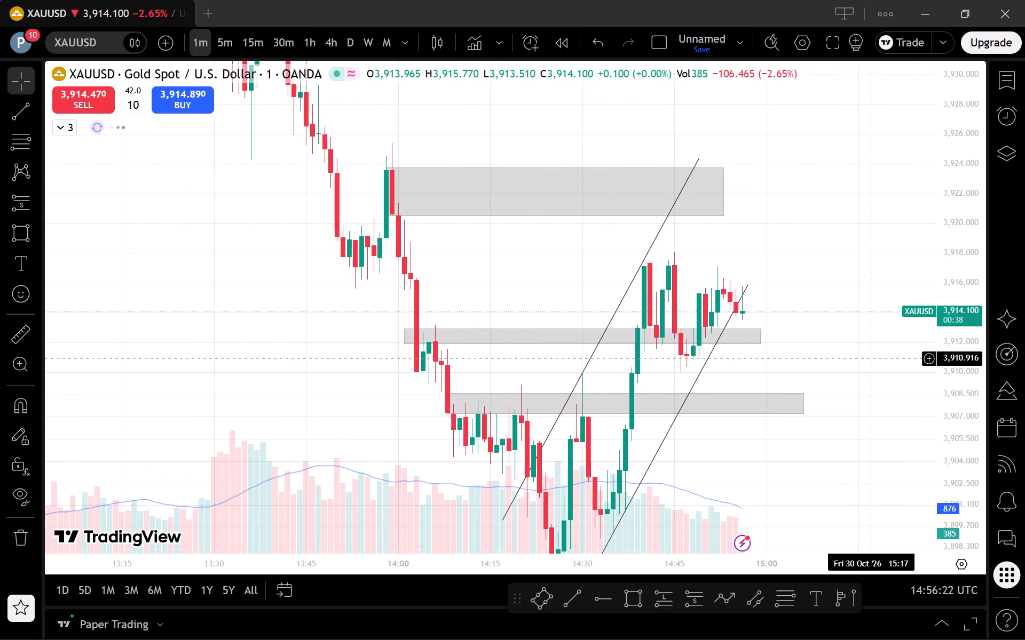
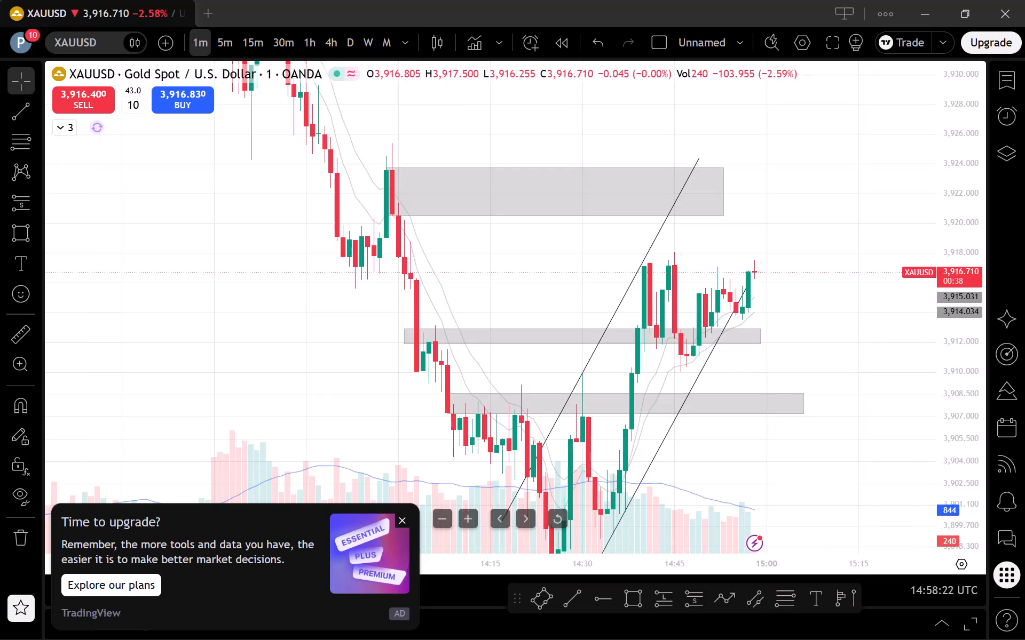
Dismiss the upgrade advert and examine the latest 1-minute candles against the channel lines and grey zones at an adjusted price scale.
left_click(400, 514)
scroll(714, 483, "up", 2)
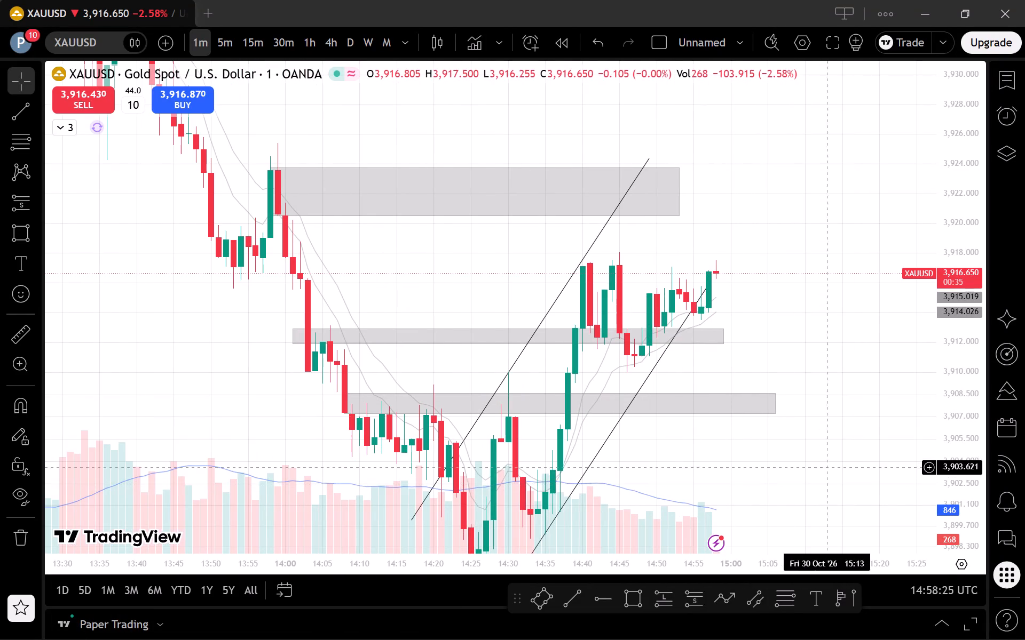
left_click_drag(949, 502, 939, 412)
scroll(908, 402, "down", 2)
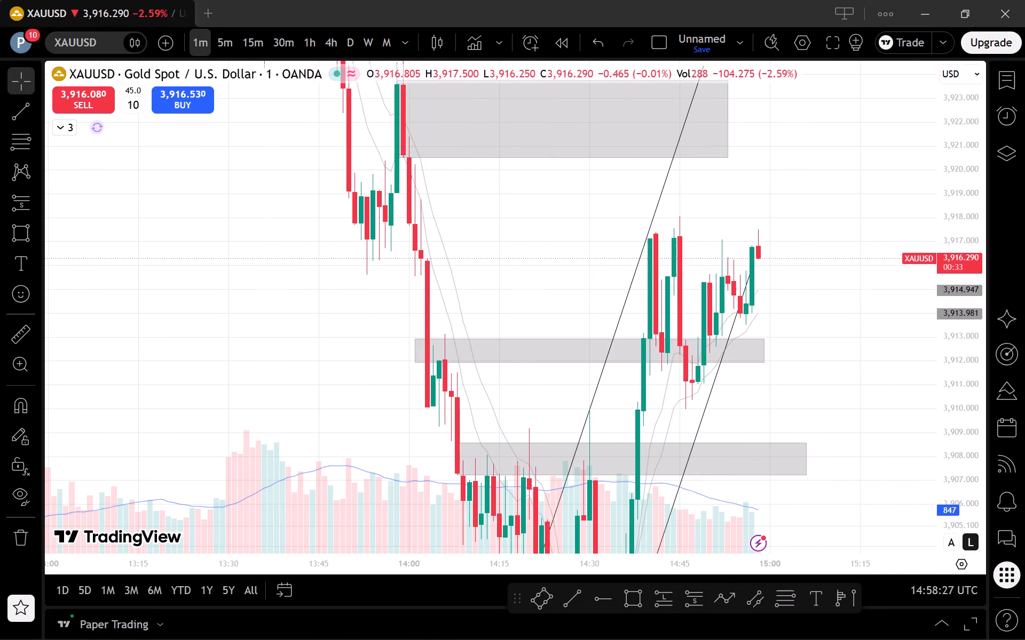
left_click_drag(955, 358, 955, 401)
scroll(861, 259, "up", 1)
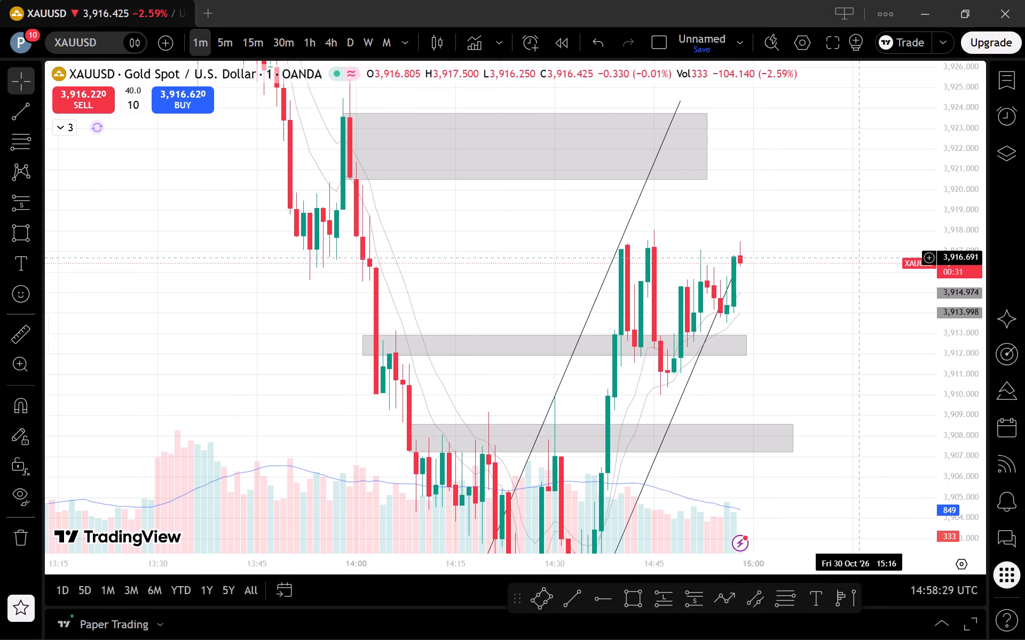
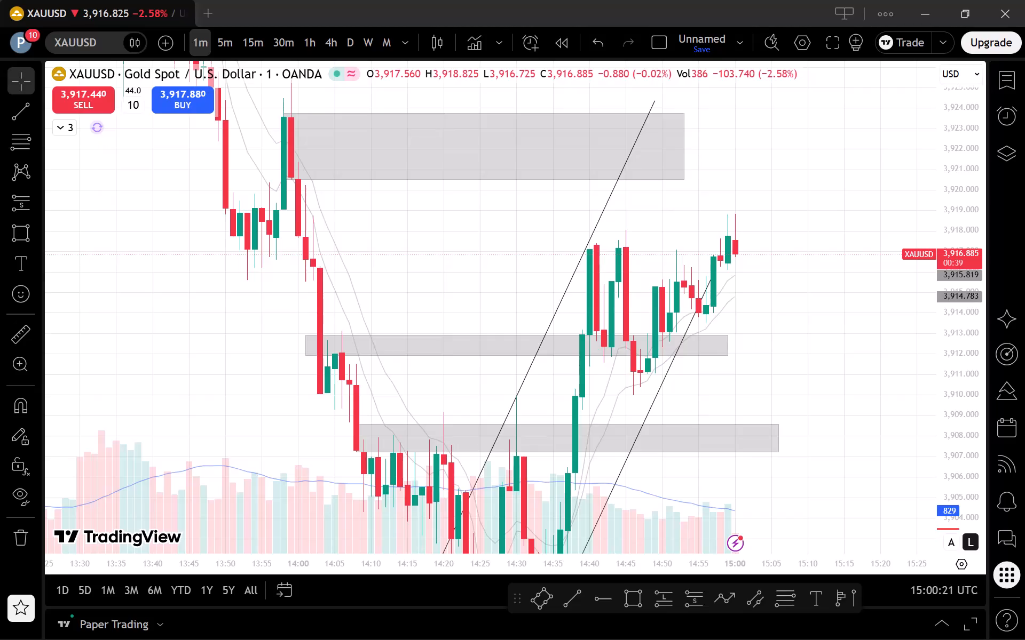
Examine the full rising channel from its 14:25 low together with the three grey zones on the 1-minute XAUUSD chart.
scroll(873, 354, "down", 1)
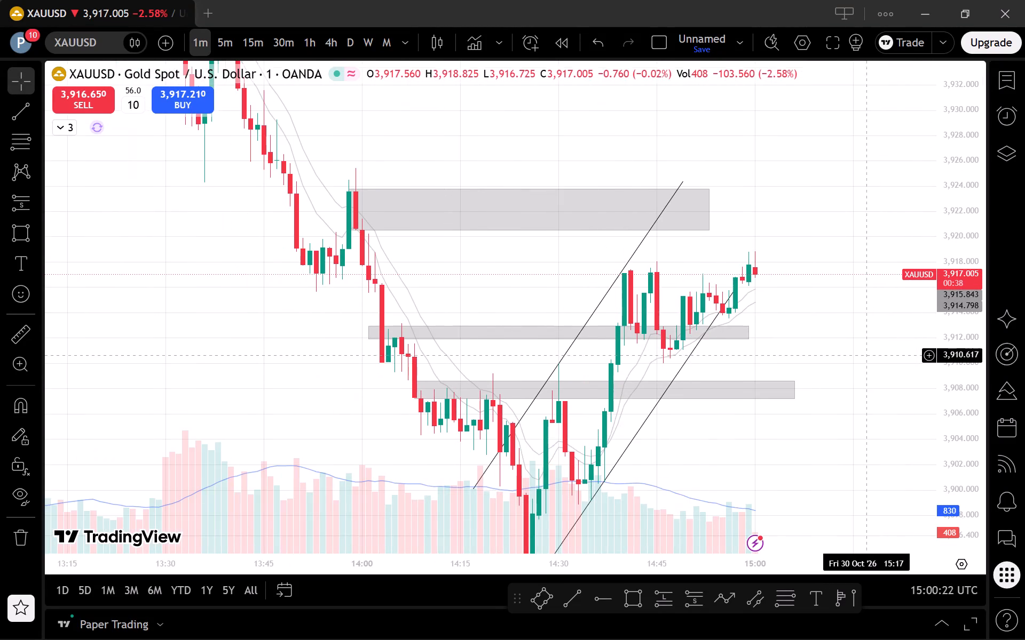
left_click_drag(861, 361, 806, 276)
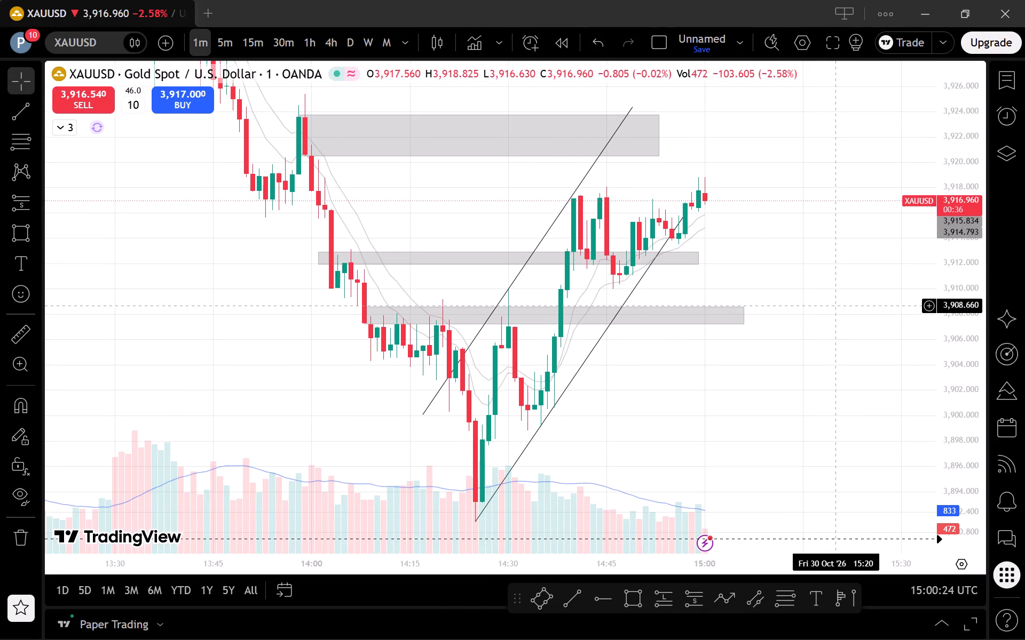
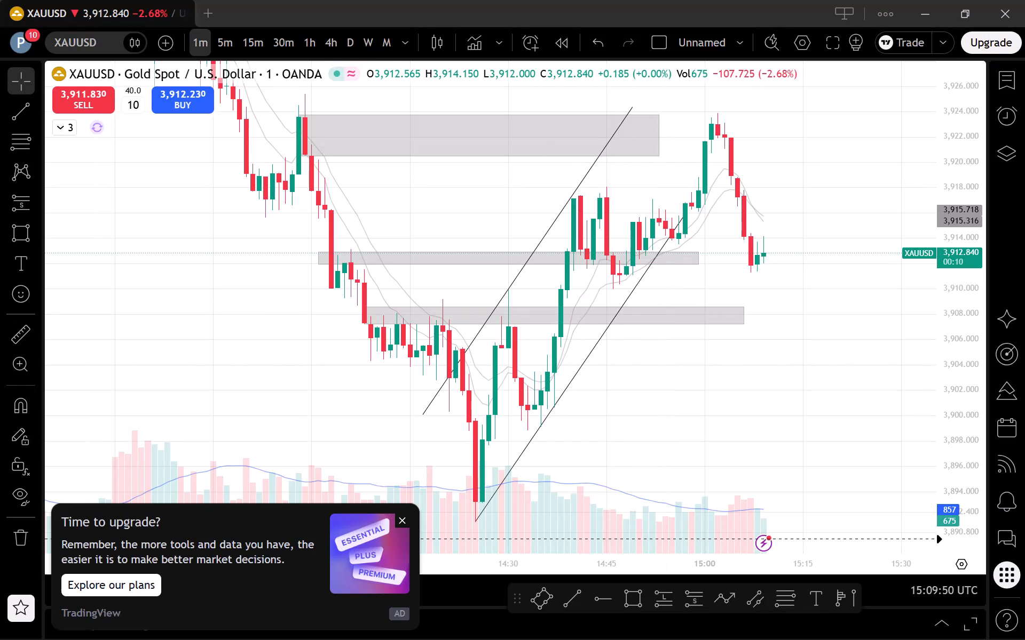
Switch XAUUSD to the 5-minute timeframe and examine the decline and rebound around the rising channel and three grey zones.
left_click(220, 41)
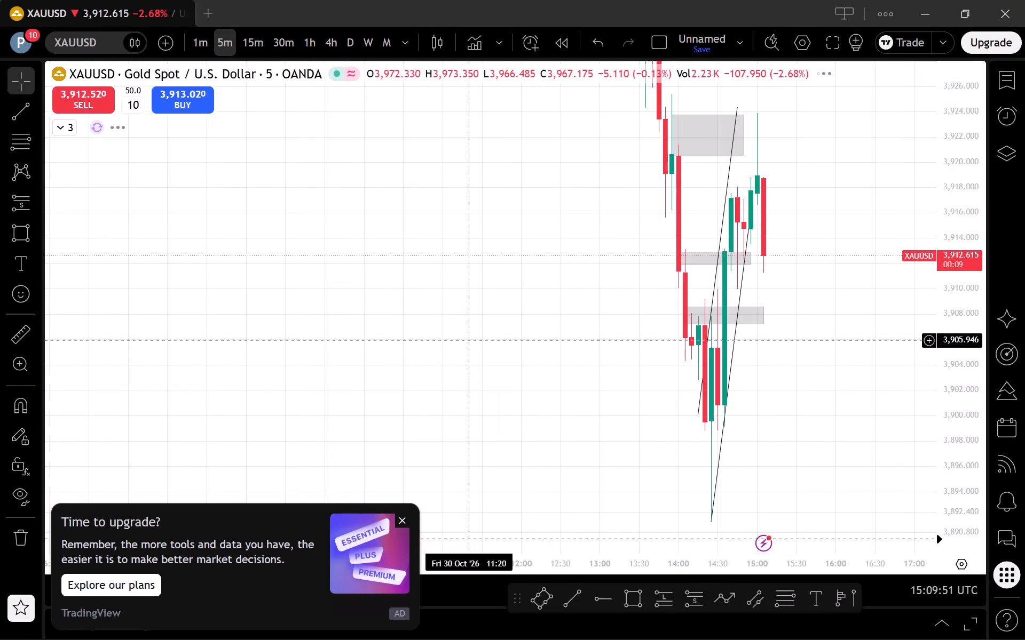
scroll(506, 354, "up", 1)
left_click_drag(959, 216, 932, 403)
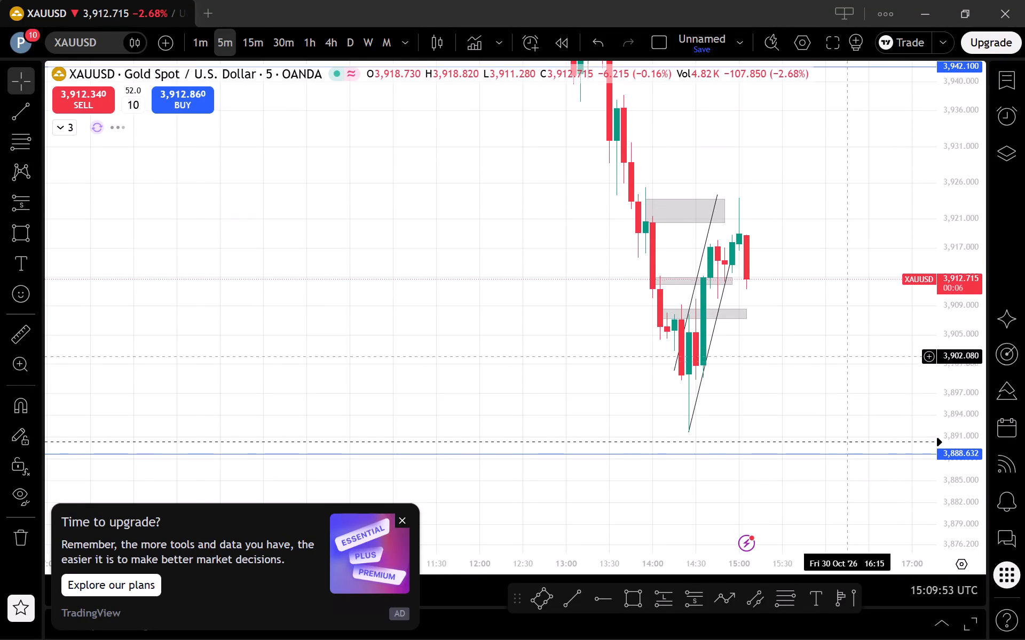
scroll(839, 351, "up", 1)
left_click_drag(965, 324, 964, 350)
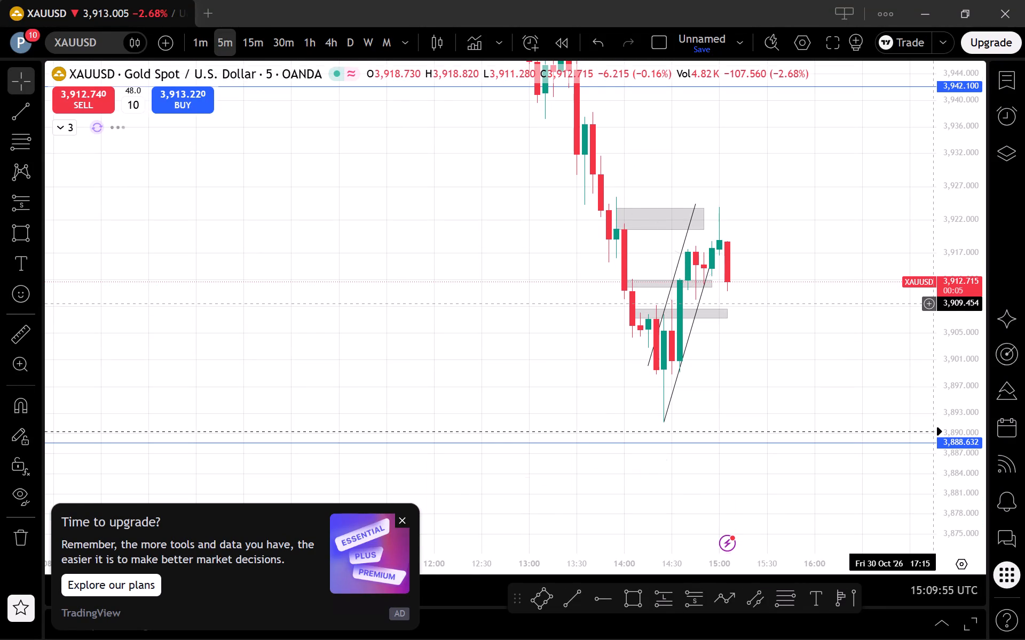
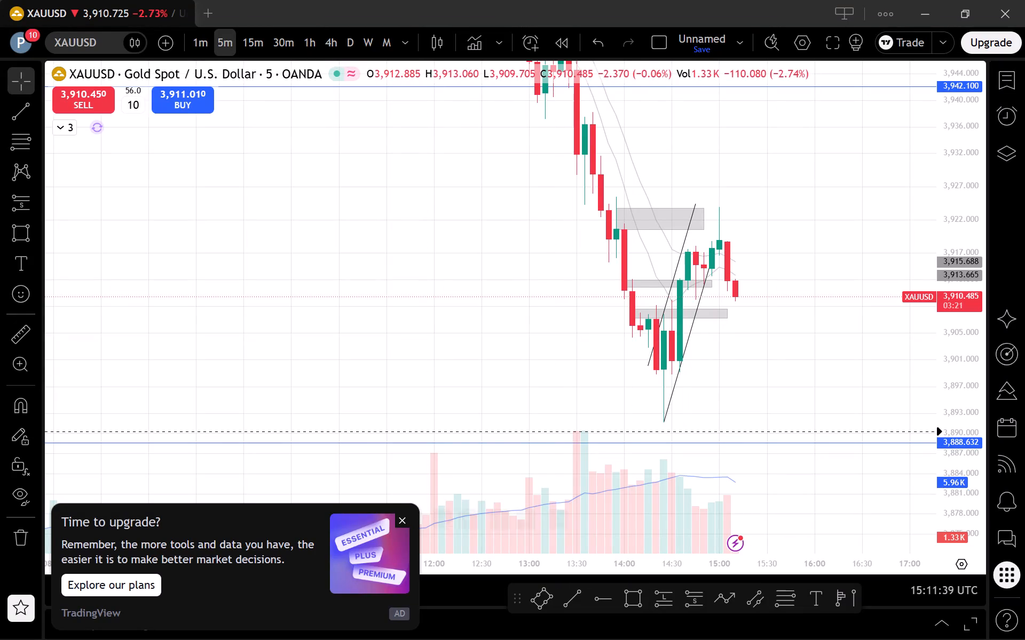
Compare XAUUSD on the 1-hour, 30-minute, 15-minute and 5-minute timeframes, examining the decline and the rebound around the channel and grey zones.
left_click(404, 517)
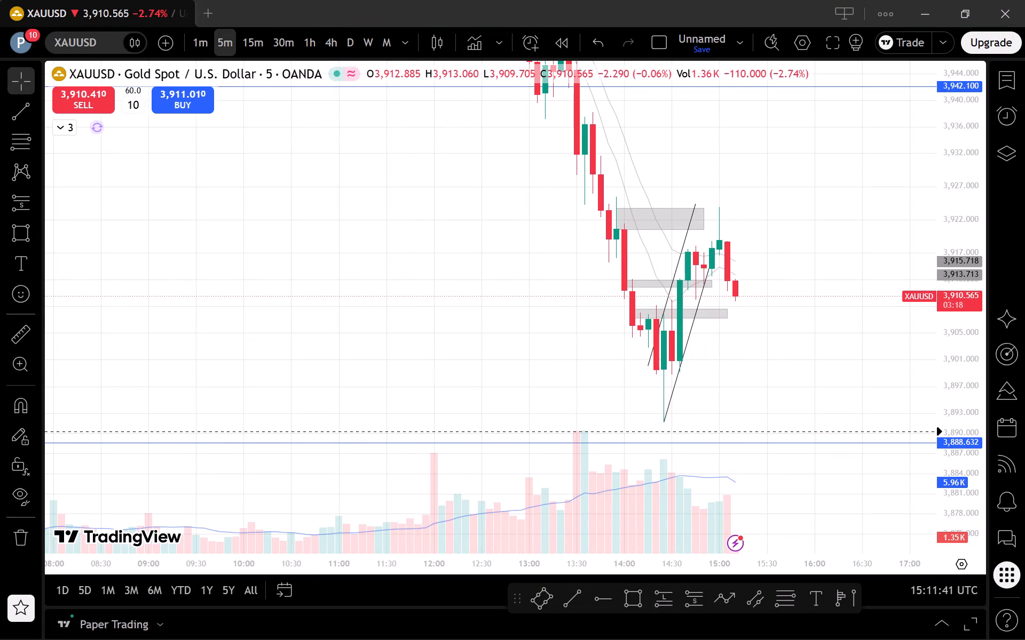
left_click(311, 42)
scroll(799, 249, "up", 1)
left_click_drag(962, 220, 939, 515)
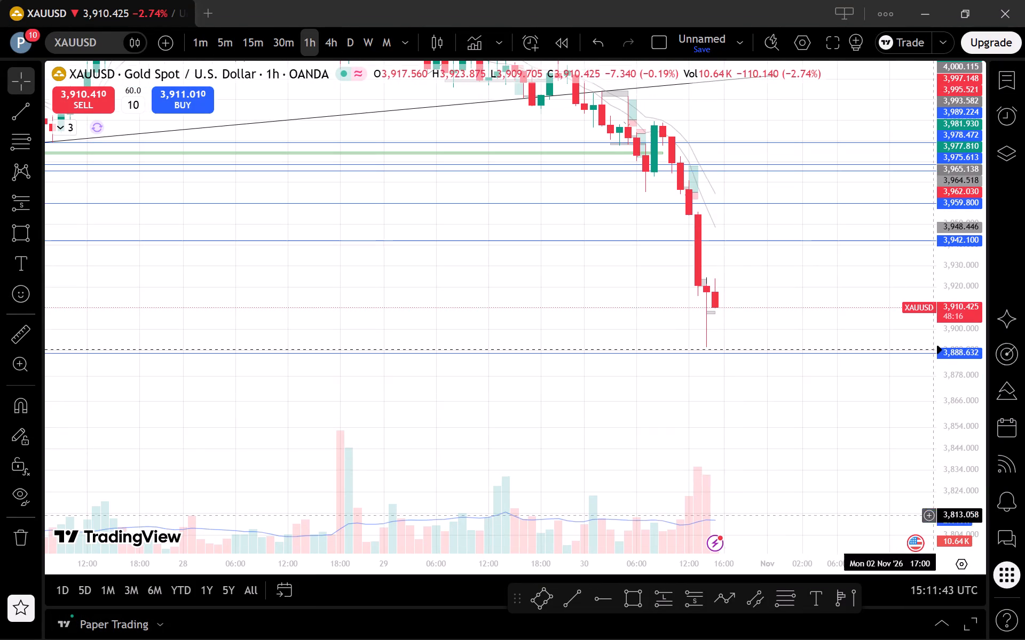
left_click(277, 47)
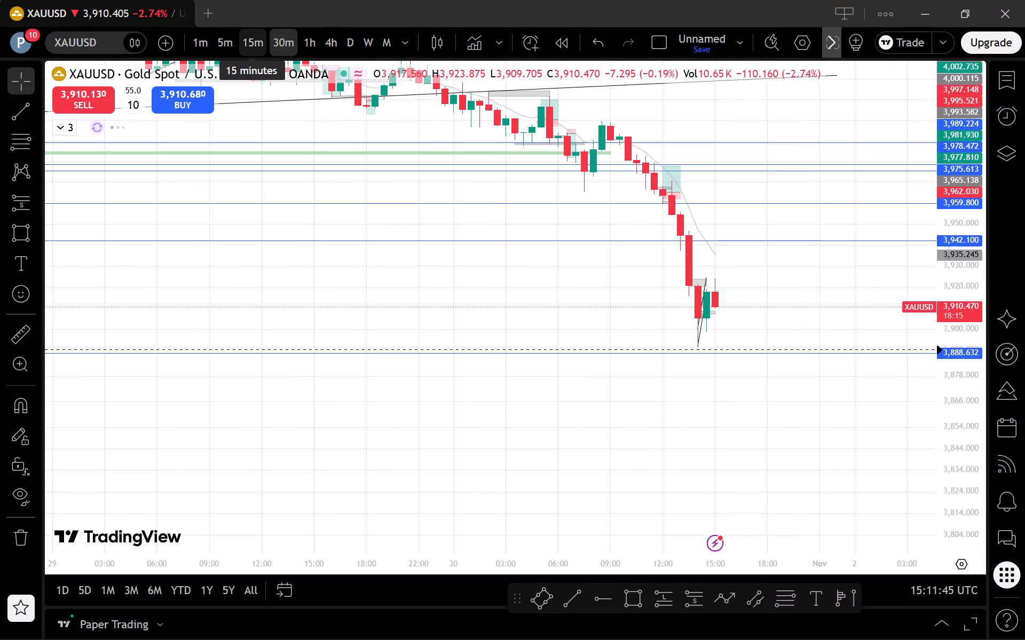
left_click(248, 42)
left_click(218, 39)
scroll(830, 406, "down", 1)
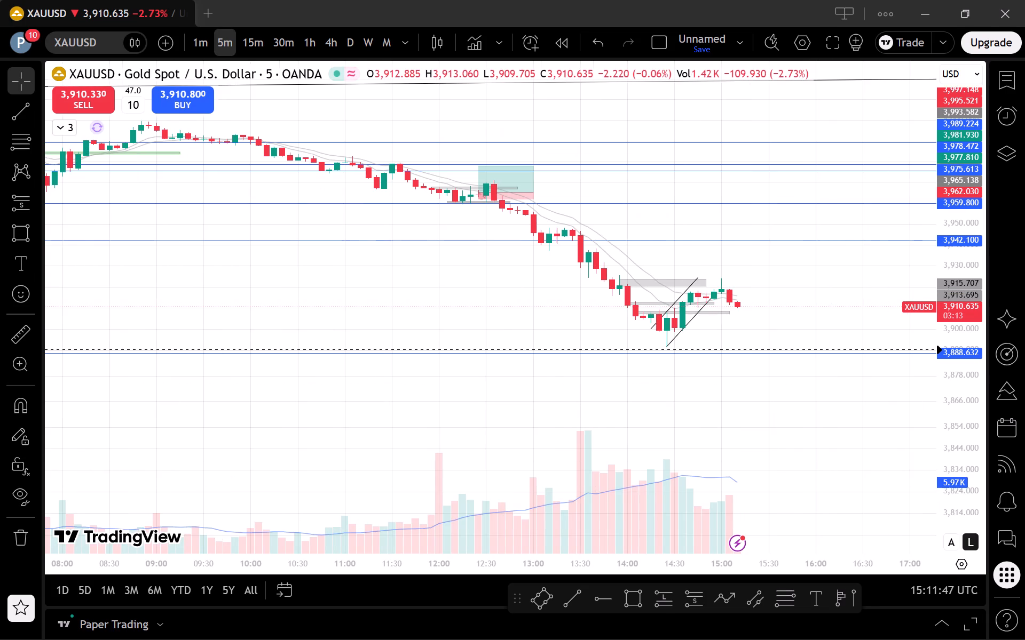
left_click_drag(949, 503, 929, 222)
scroll(873, 300, "down", 1)
scroll(871, 313, "up", 1)
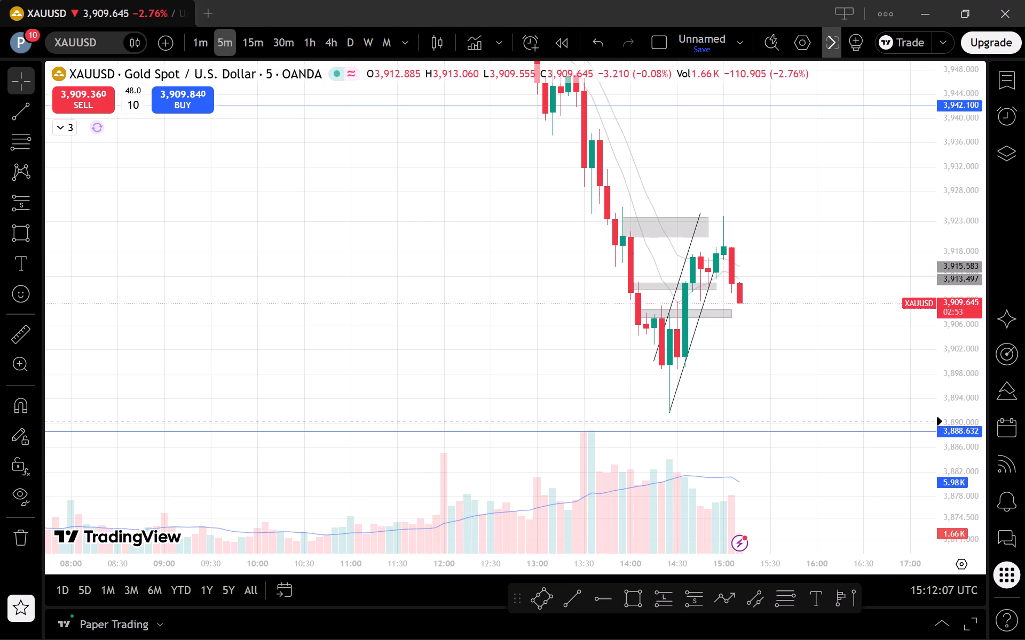
On the 1-minute XAUUSD chart, place a short position at the latest candle with its entry at about 3,909.49.
left_click(198, 41)
scroll(1024, 360, "down", 1)
left_click_drag(965, 407, 916, 194)
scroll(872, 276, "down", 4)
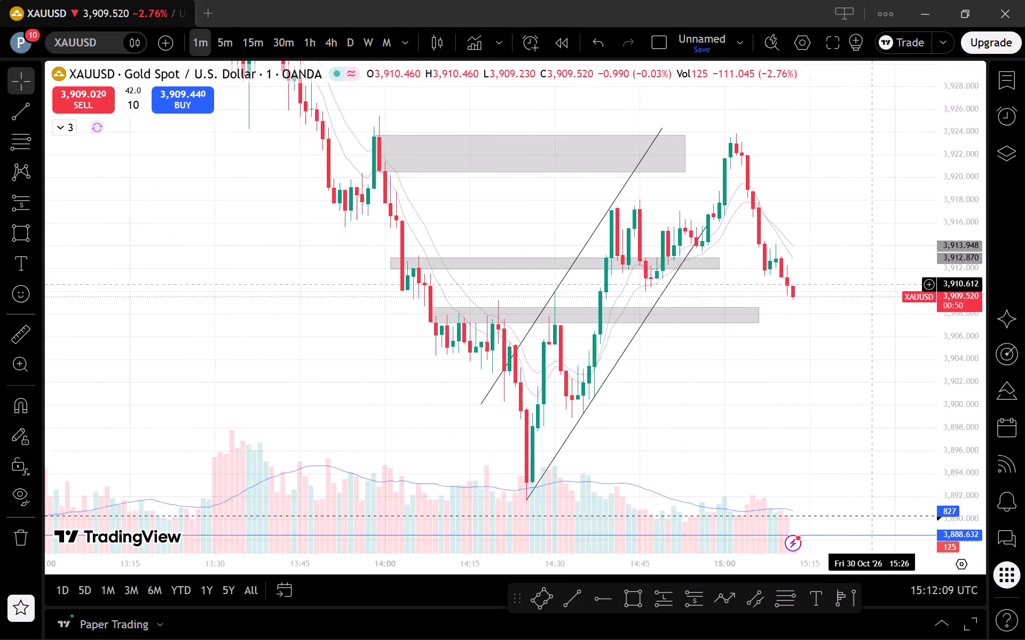
left_click_drag(852, 321, 827, 395)
scroll(826, 395, "up", 2)
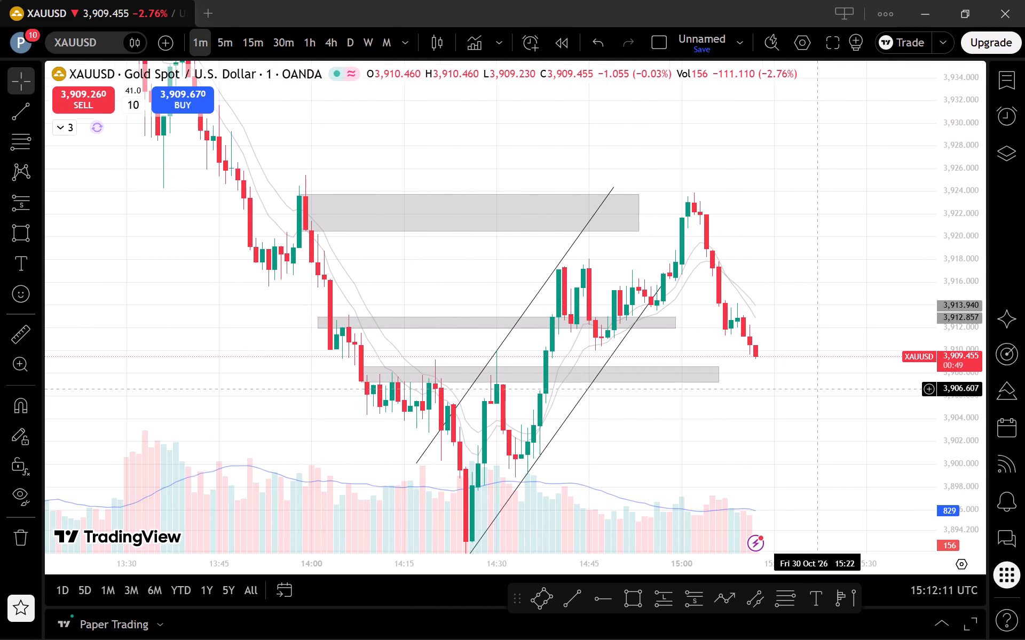
left_click(700, 593)
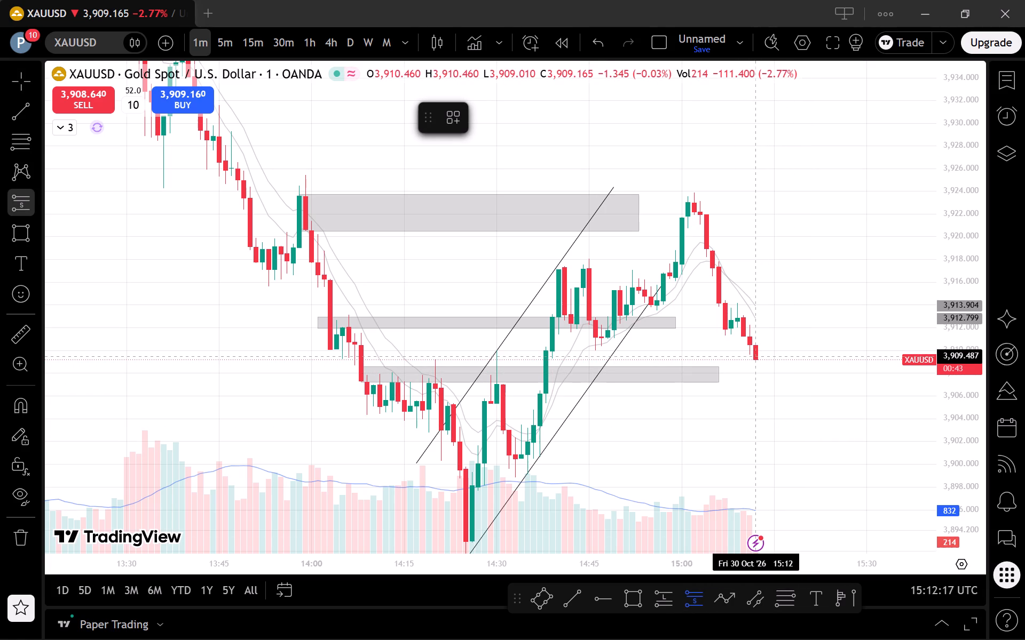
left_click(755, 356)
Adjust the short position's stop to about 3,914.13 and its target to about 3,895.39.
left_click_drag(760, 226, 756, 242)
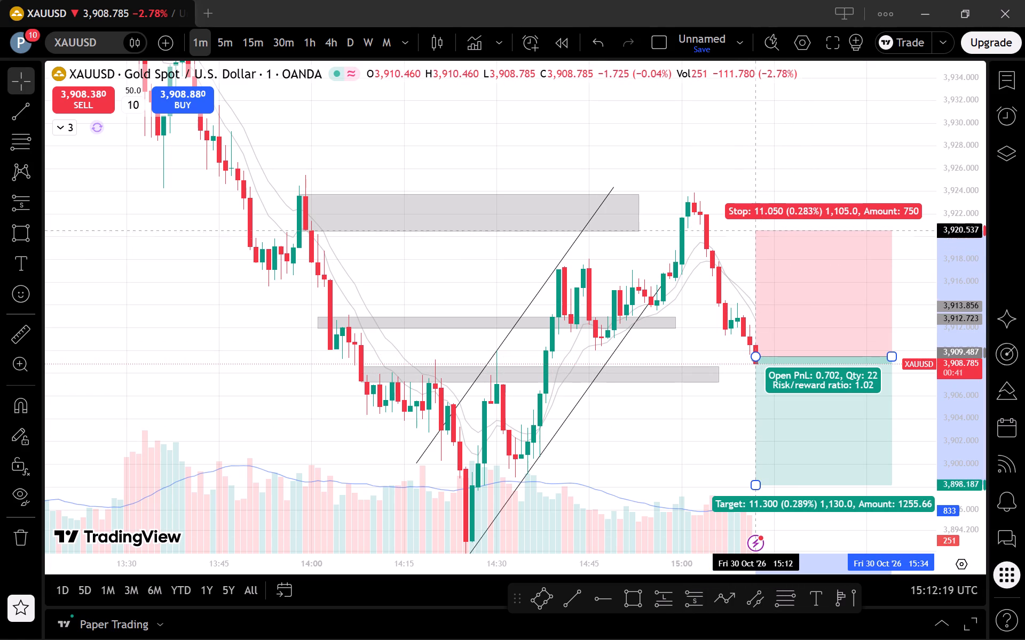
left_click_drag(756, 242, 791, 303)
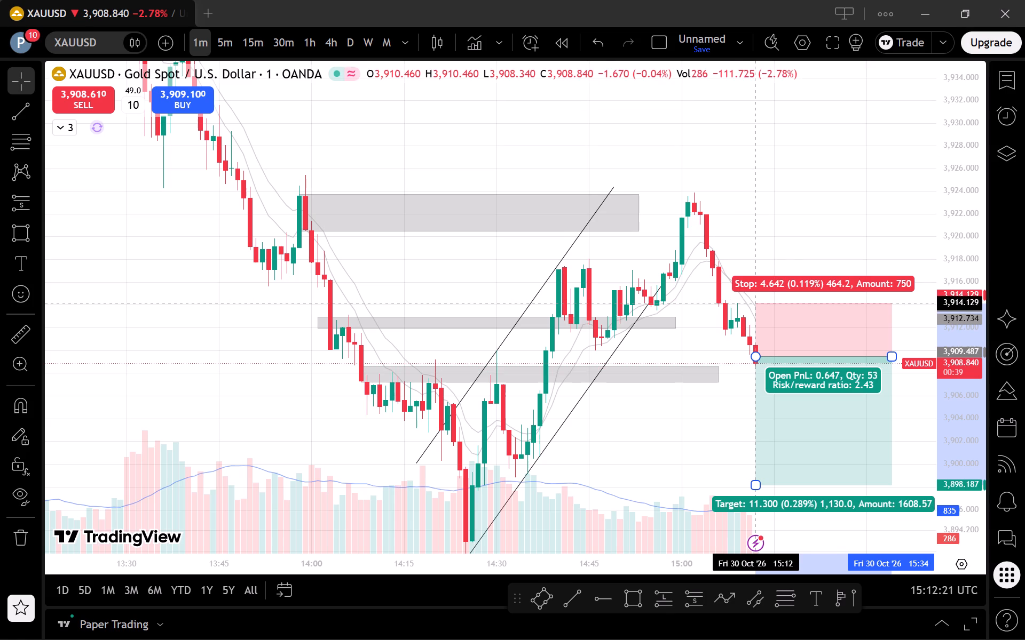
left_click_drag(758, 484, 787, 517)
left_click_drag(692, 467, 601, 446)
scroll(840, 435, "up", 1)
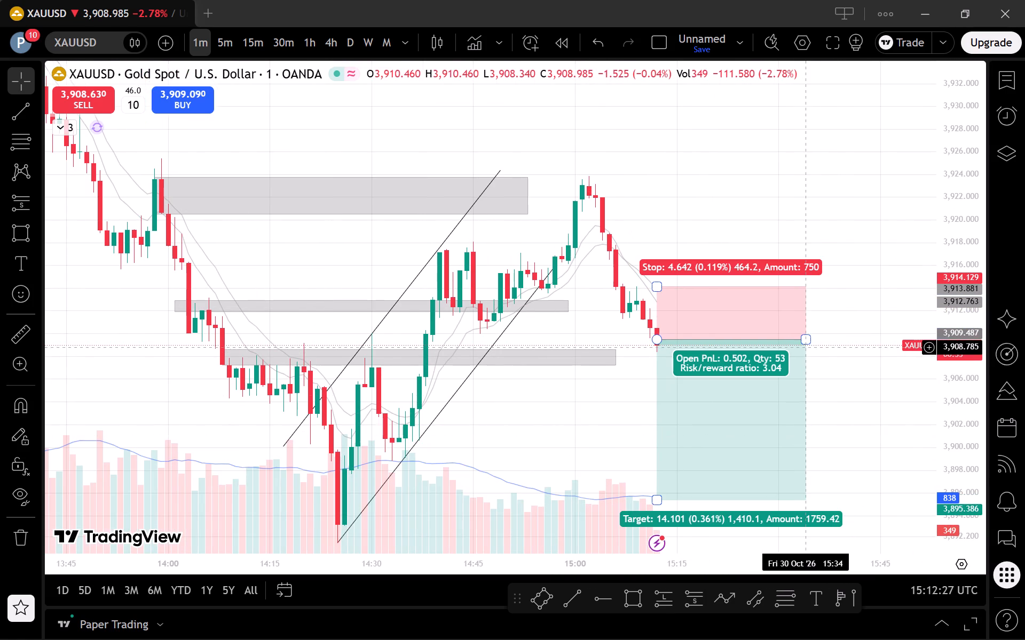
Extend the short position forward in time to about 15:45, finishing the adjustment on the 5-minute timeframe.
left_click_drag(806, 338, 821, 344)
left_click(840, 369)
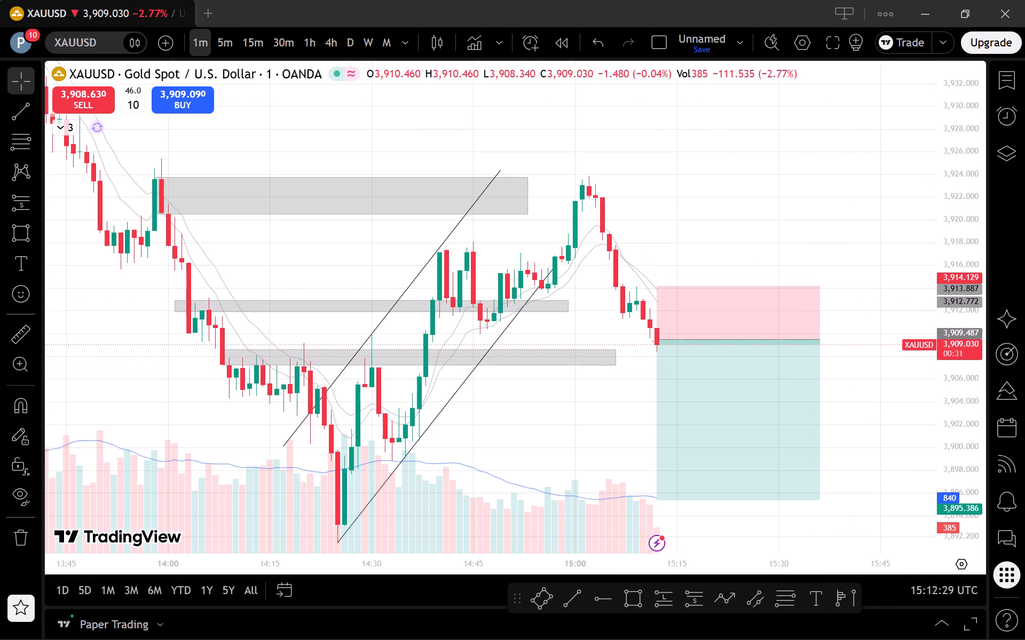
left_click(221, 44)
scroll(647, 270, "up", 2)
left_click_drag(954, 281, 965, 364)
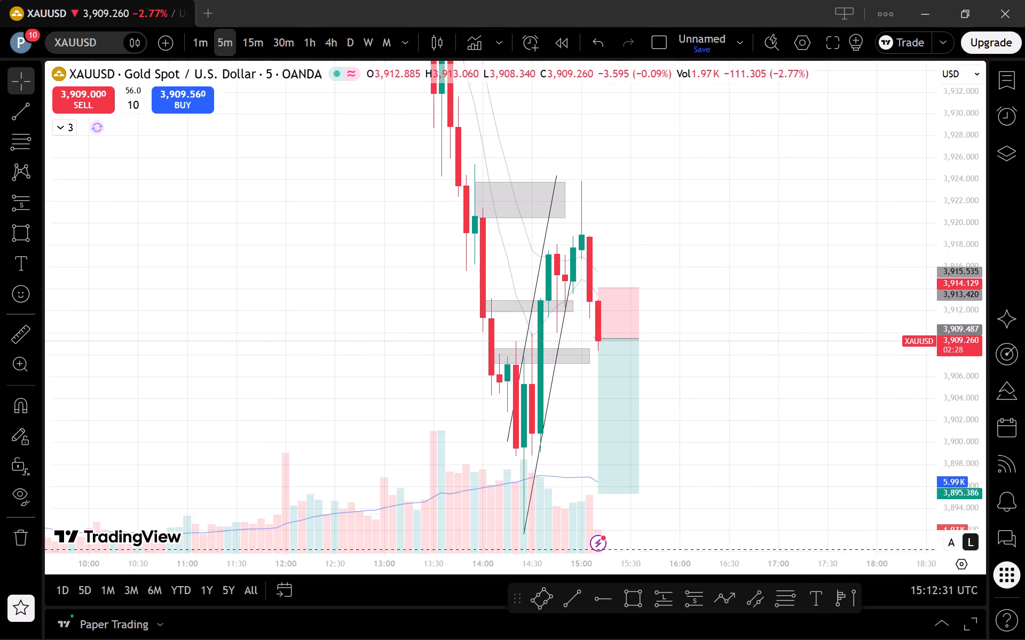
left_click_drag(965, 364, 977, 459)
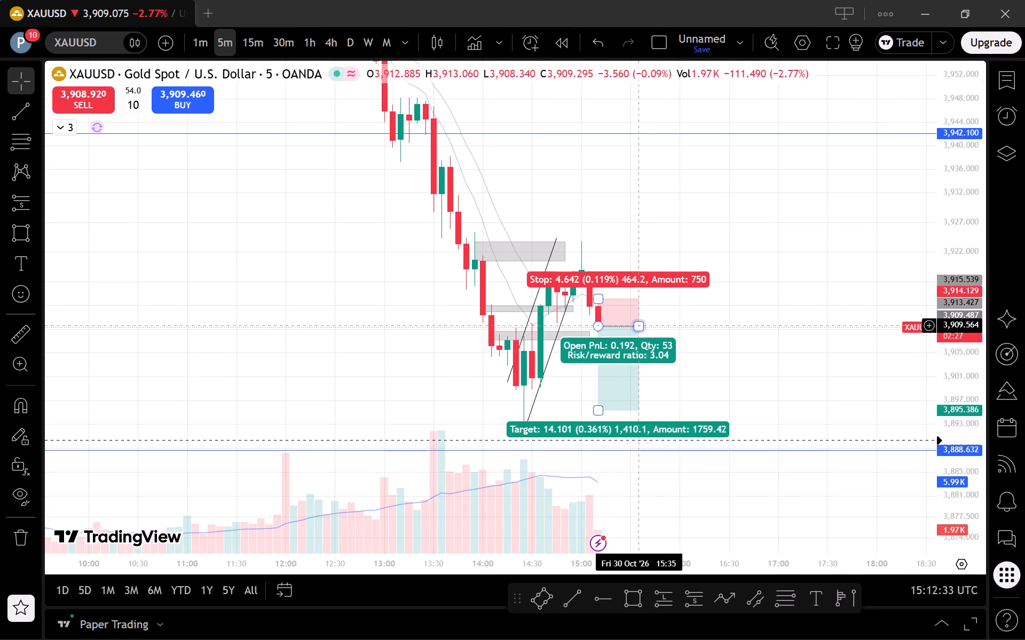
left_click_drag(640, 326, 652, 326)
left_click(685, 318)
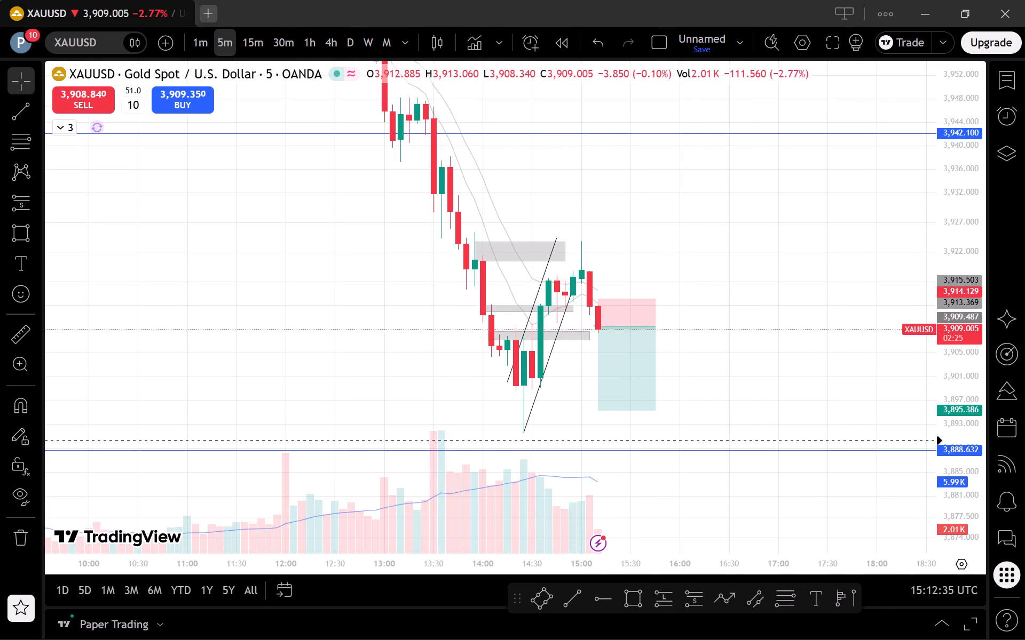
Return XAUUSD to the 1-minute timeframe and examine the live price against the short position's entry, stop and target.
left_click(195, 38)
scroll(842, 414, "down", 2)
left_click_drag(982, 446, 925, 367)
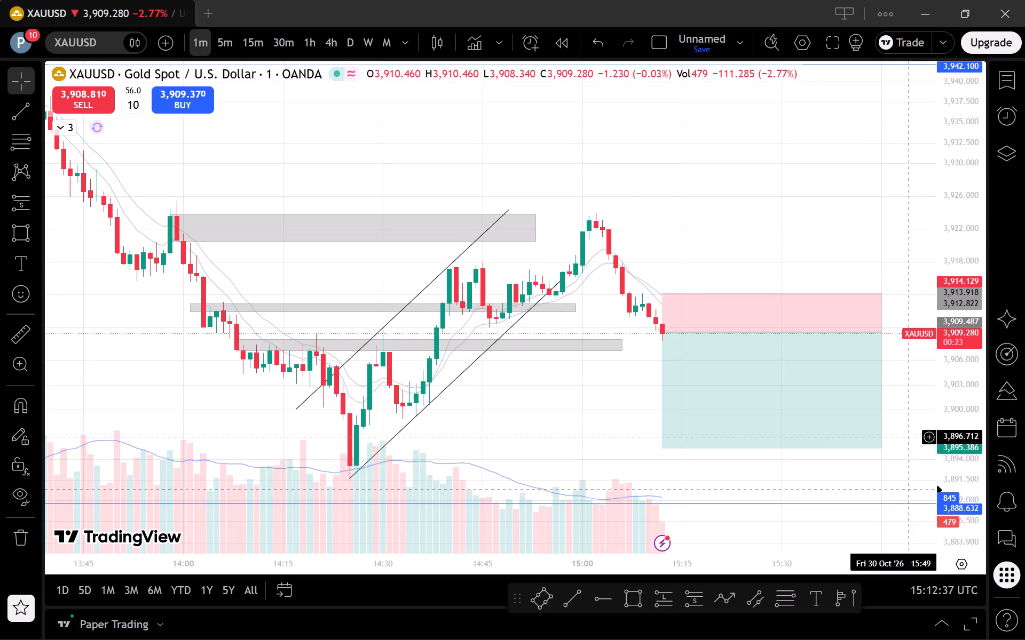
left_click_drag(946, 428, 902, 302)
left_click(816, 219)
left_click(806, 217)
left_click_drag(770, 206, 715, 196)
scroll(785, 237, "down", 1)
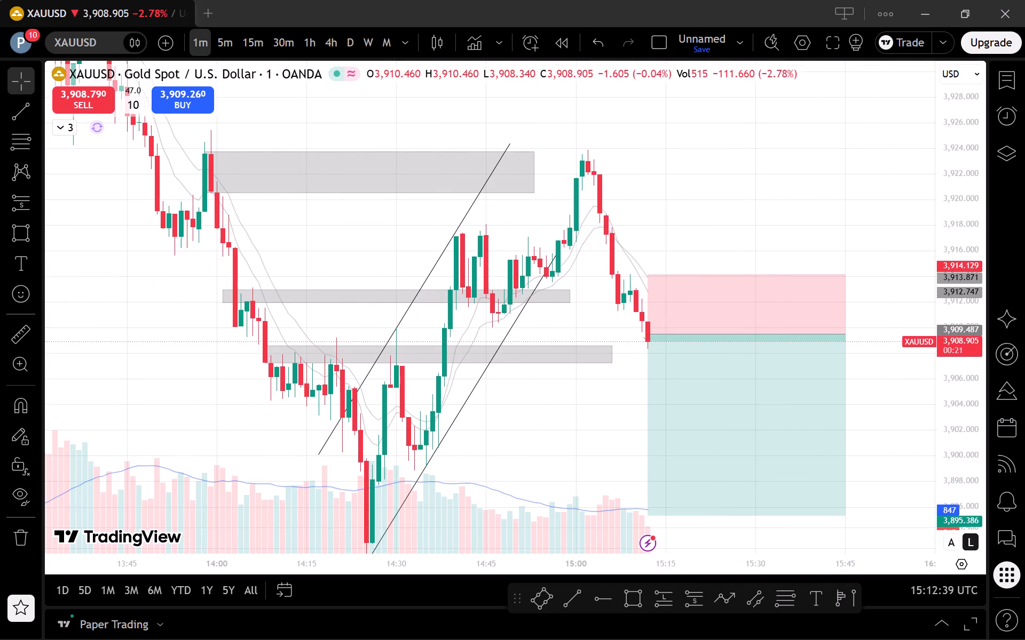
left_click_drag(961, 343, 961, 368)
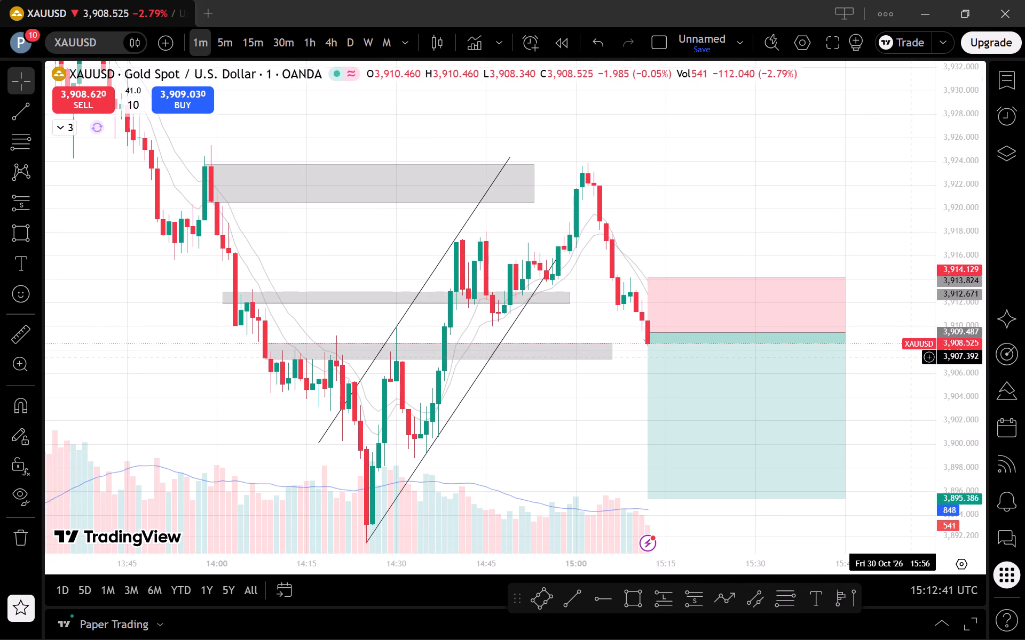
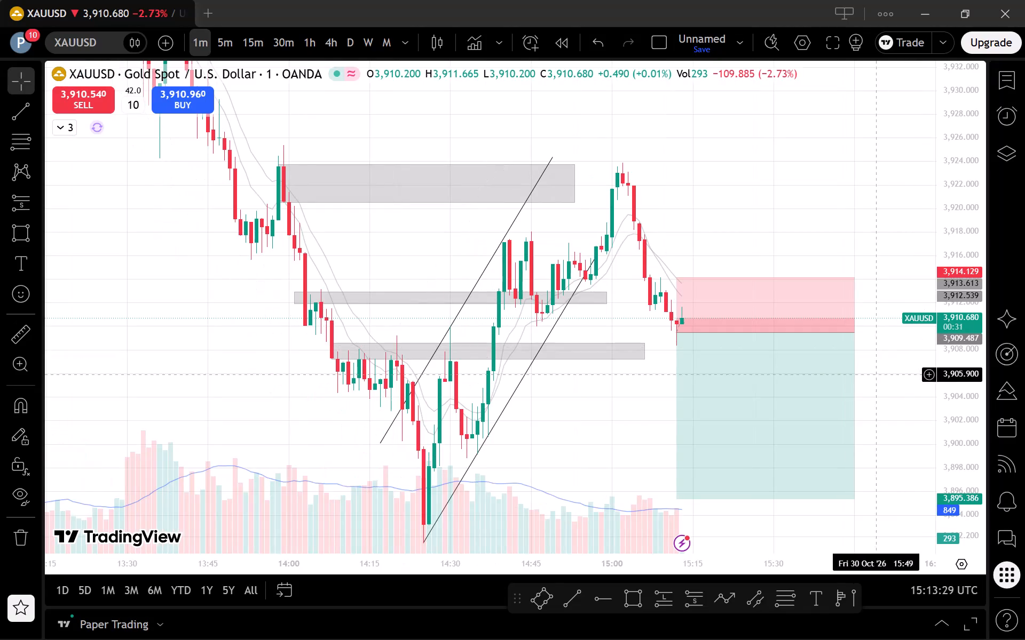
Examine the short position against the live XAUUSD price on the 5-minute timeframe and again on the 1-minute timeframe.
left_click_drag(908, 387, 850, 367)
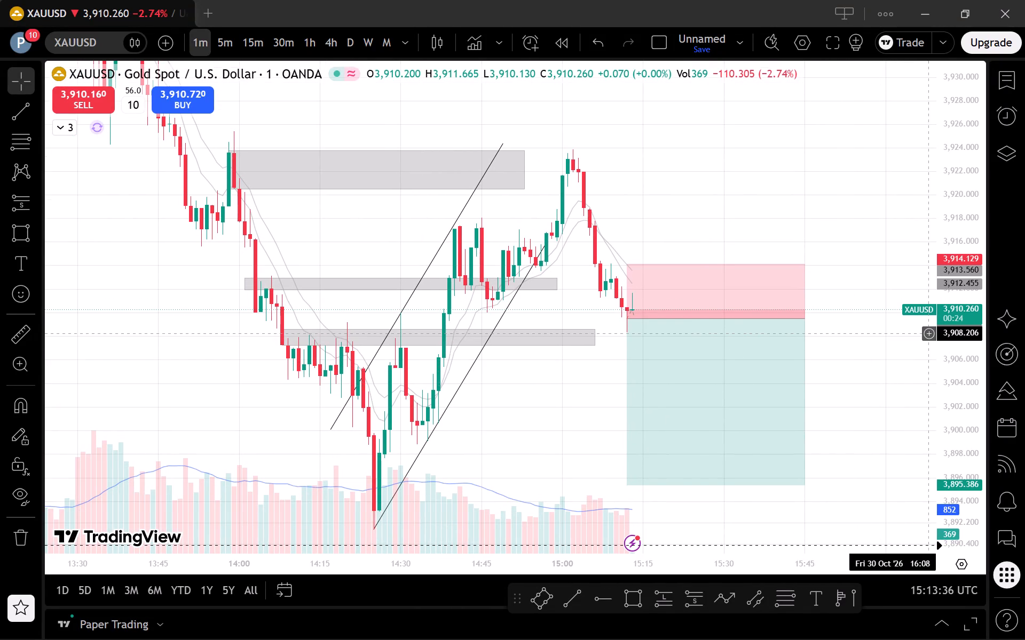
scroll(927, 334, "down", 2)
scroll(886, 365, "up", 1)
left_click_drag(870, 375, 863, 352)
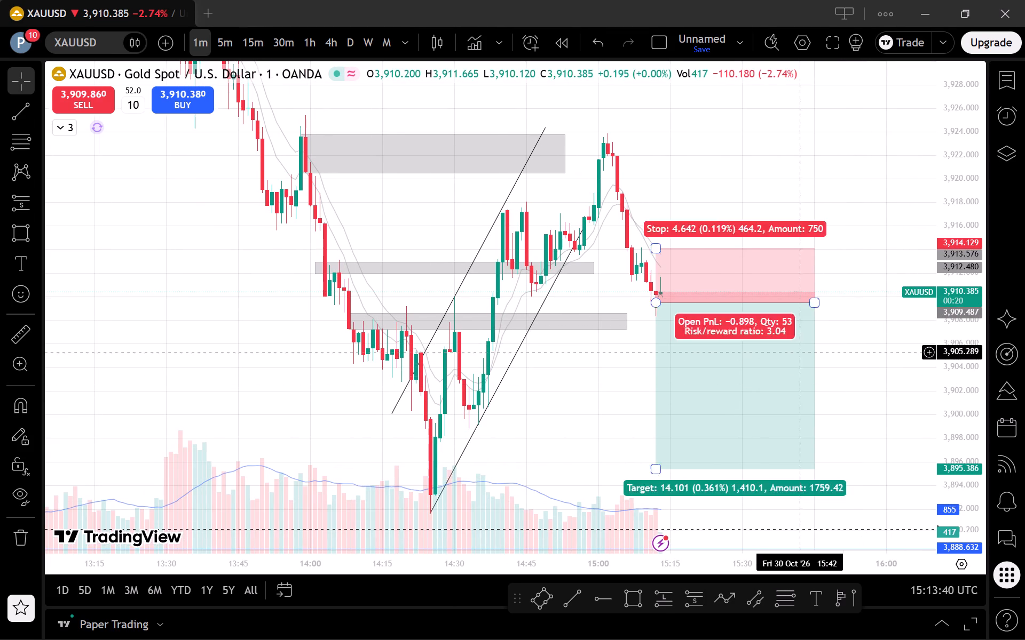
left_click(230, 40)
scroll(711, 359, "up", 3)
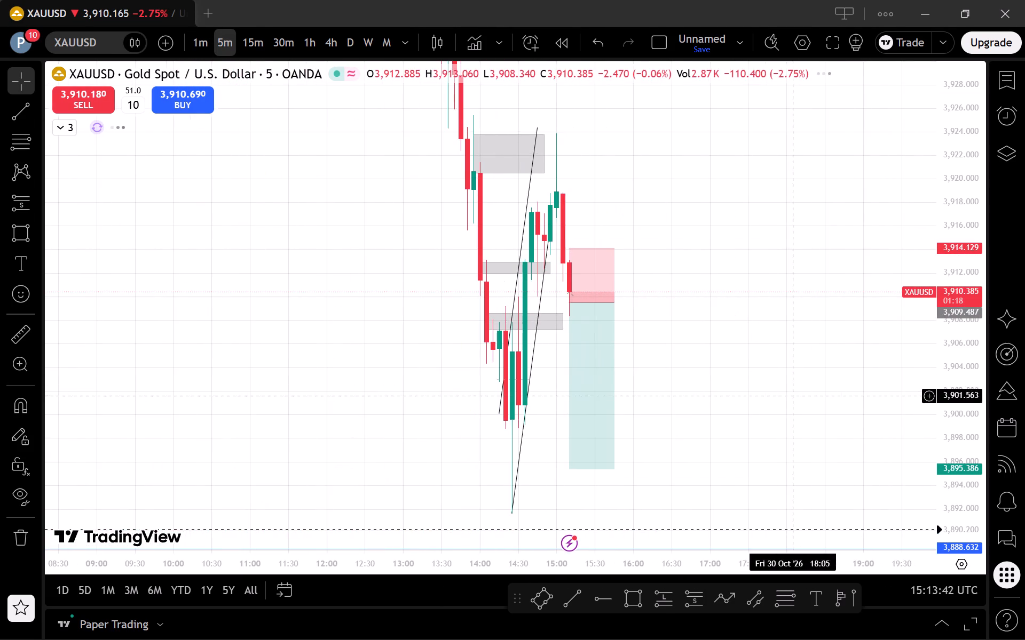
left_click_drag(948, 335, 960, 520)
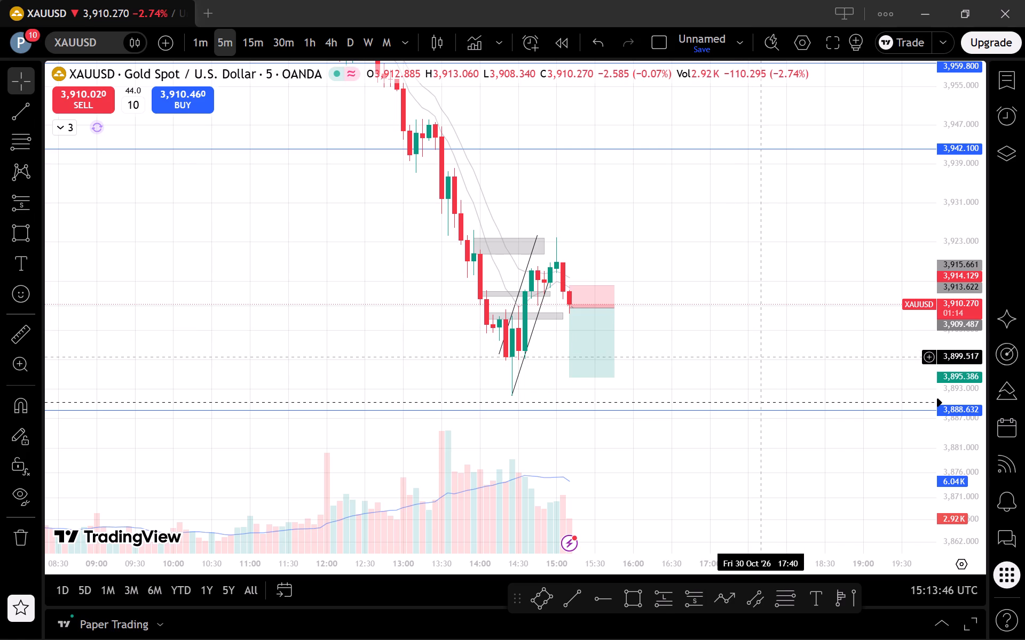
left_click(201, 33)
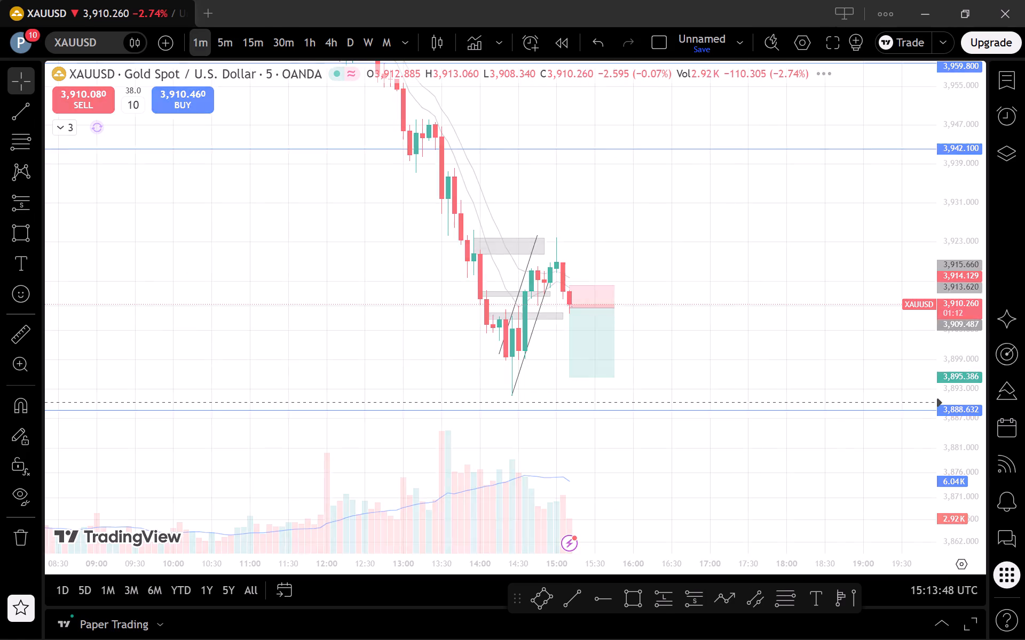
scroll(801, 376, "down", 2)
left_click_drag(958, 461, 827, 187)
scroll(834, 289, "up", 1)
left_click_drag(844, 345, 832, 329)
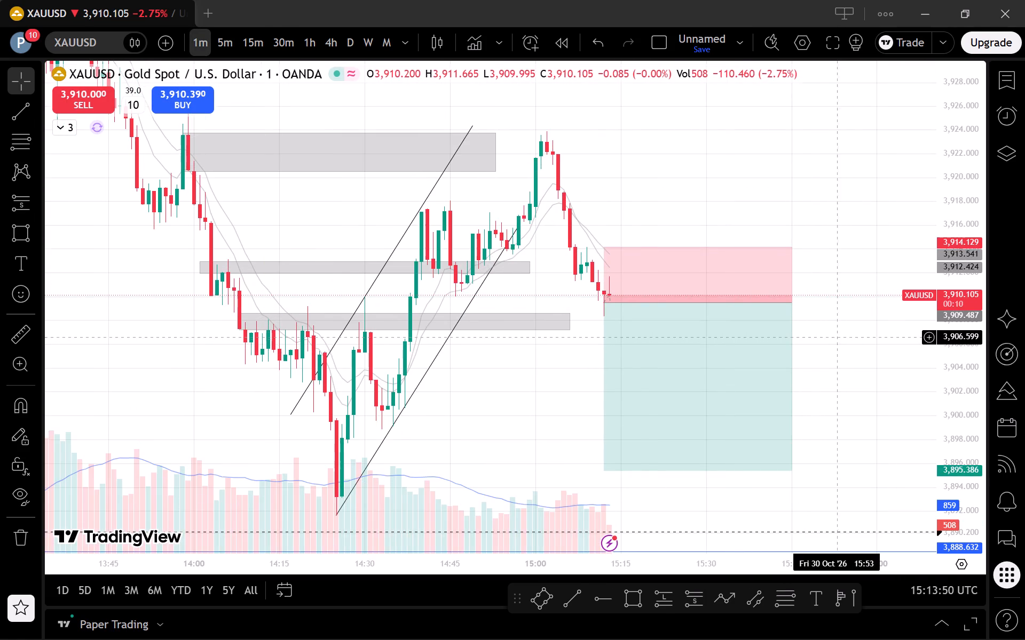
left_click_drag(832, 329, 827, 326)
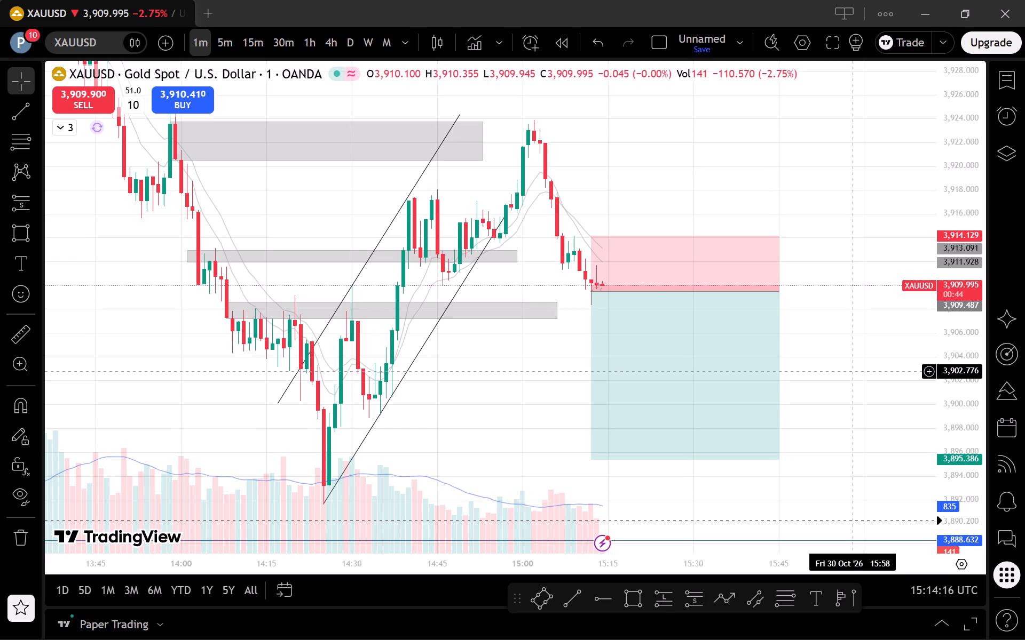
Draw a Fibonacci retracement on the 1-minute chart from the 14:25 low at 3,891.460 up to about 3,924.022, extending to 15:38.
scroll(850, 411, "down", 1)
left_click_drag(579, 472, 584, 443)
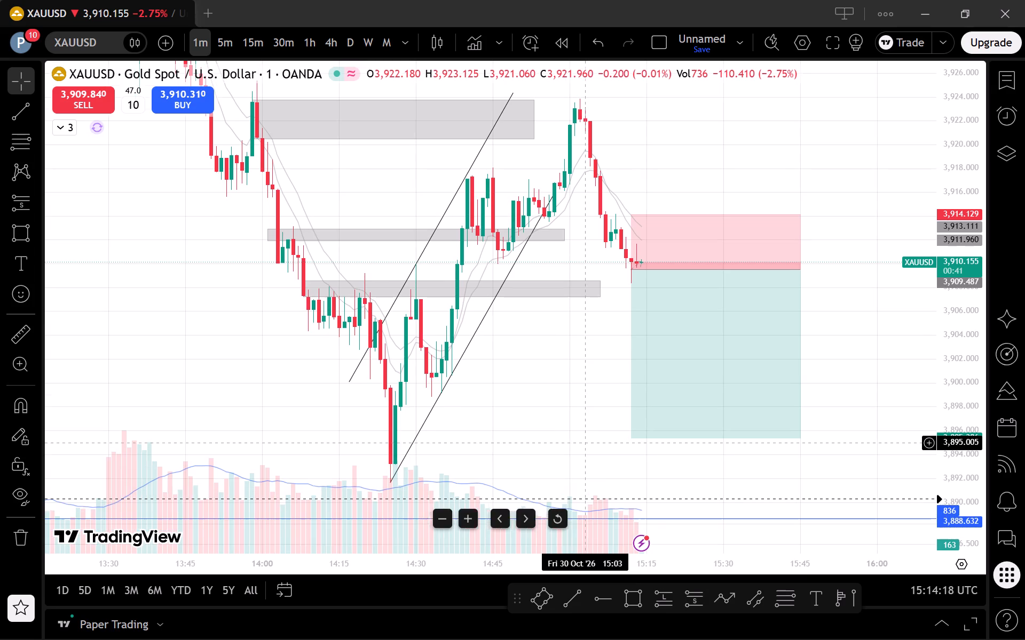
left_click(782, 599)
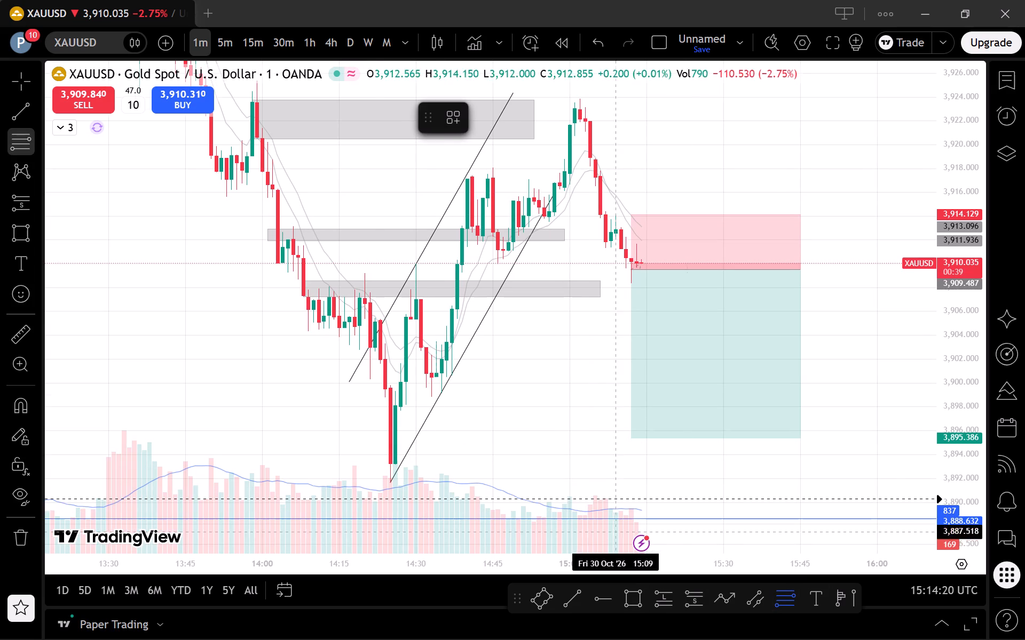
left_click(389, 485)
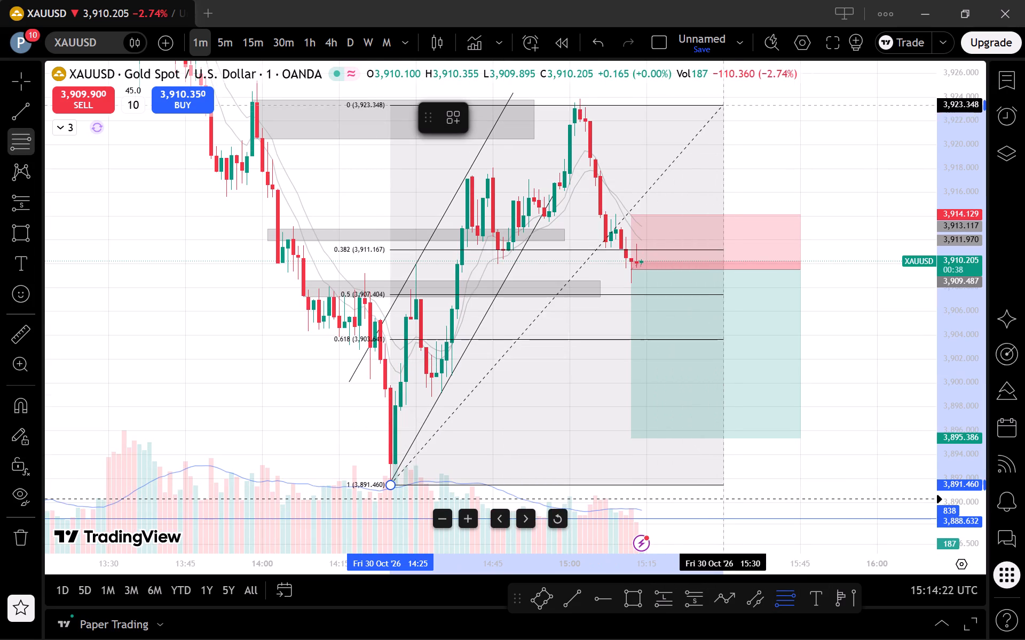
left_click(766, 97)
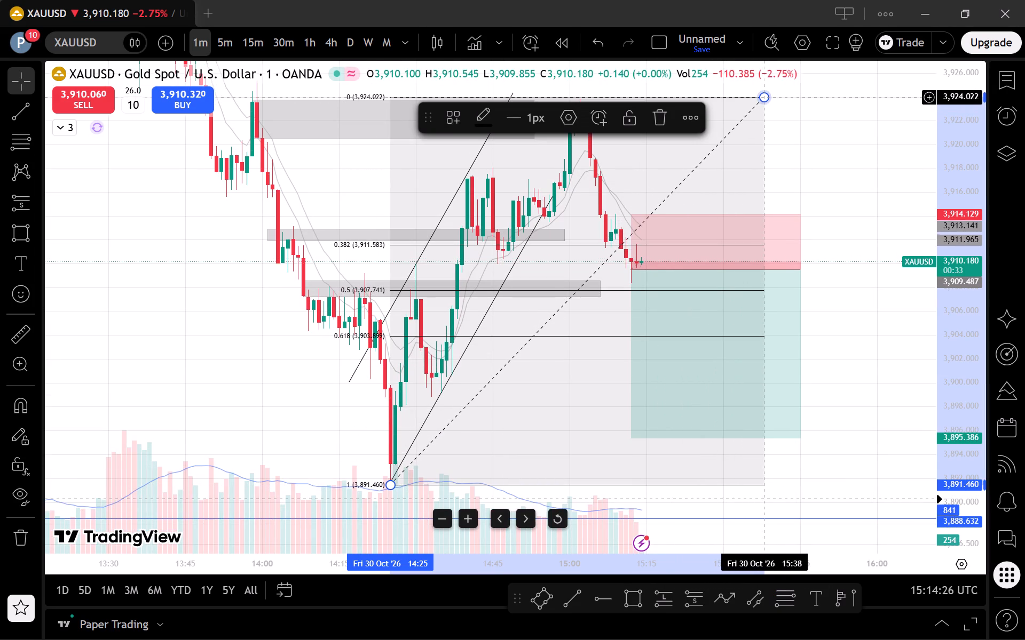
Examine the Fibonacci retracement levels against the short position and the preceding decline on the 5-minute timeframe.
left_click(231, 36)
scroll(909, 230, "up", 2)
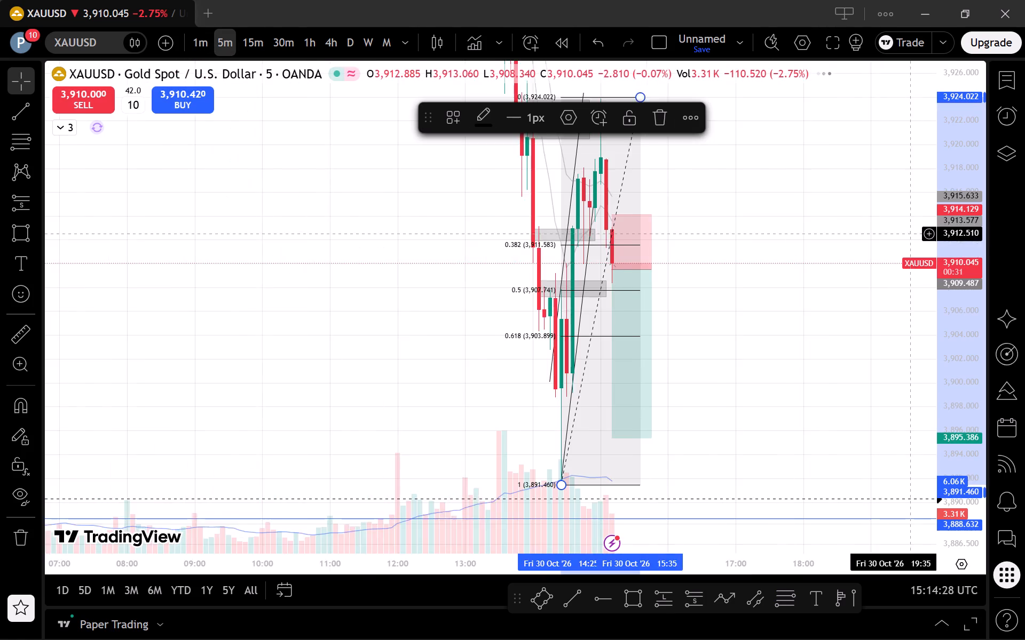
left_click(871, 258)
left_click_drag(774, 307, 852, 345)
left_click_drag(962, 310, 984, 468)
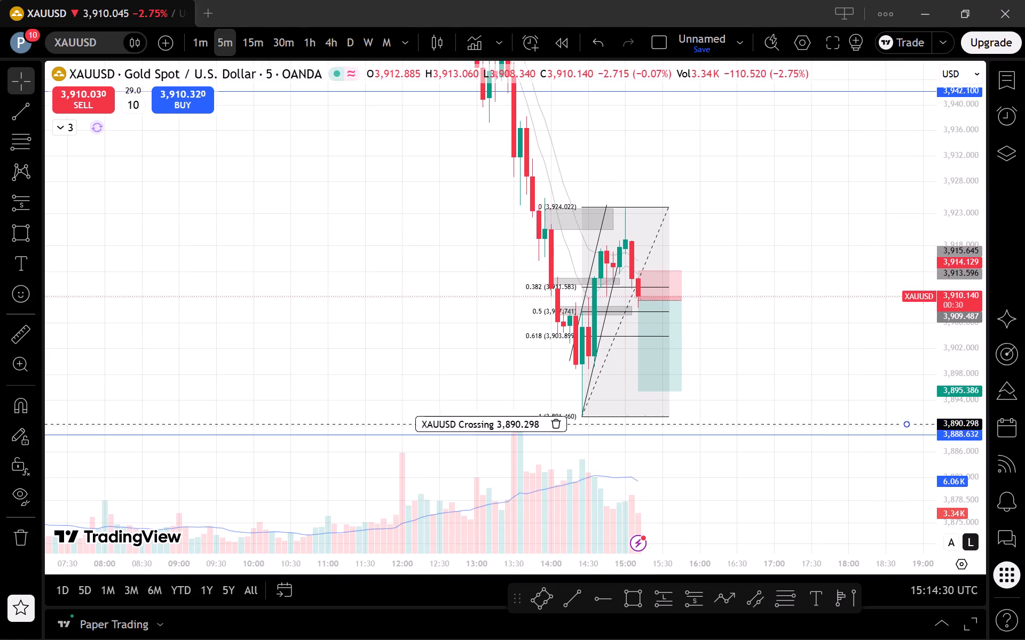
scroll(856, 379, "up", 1)
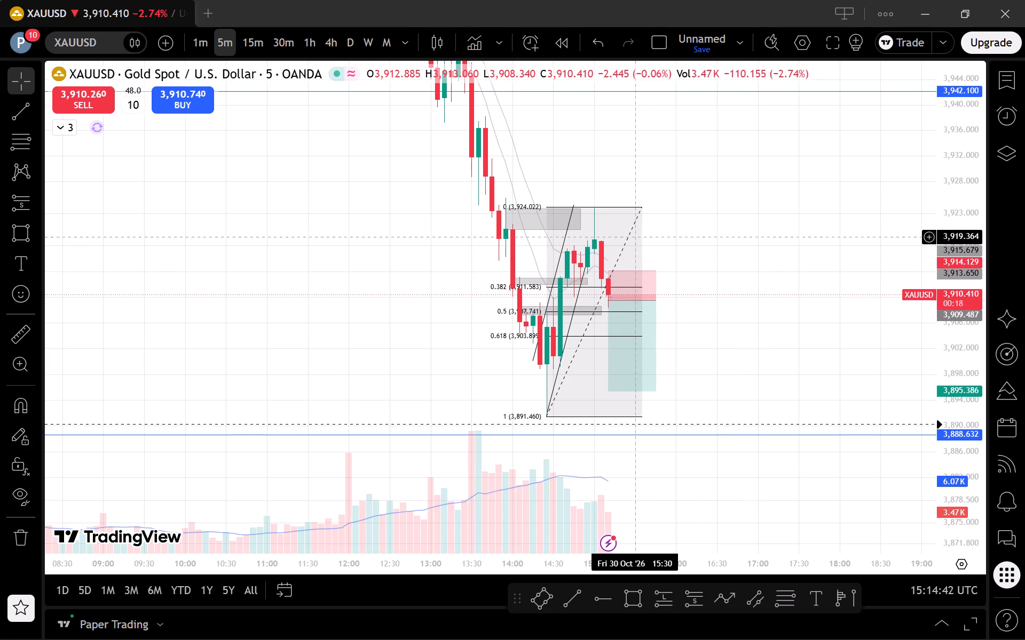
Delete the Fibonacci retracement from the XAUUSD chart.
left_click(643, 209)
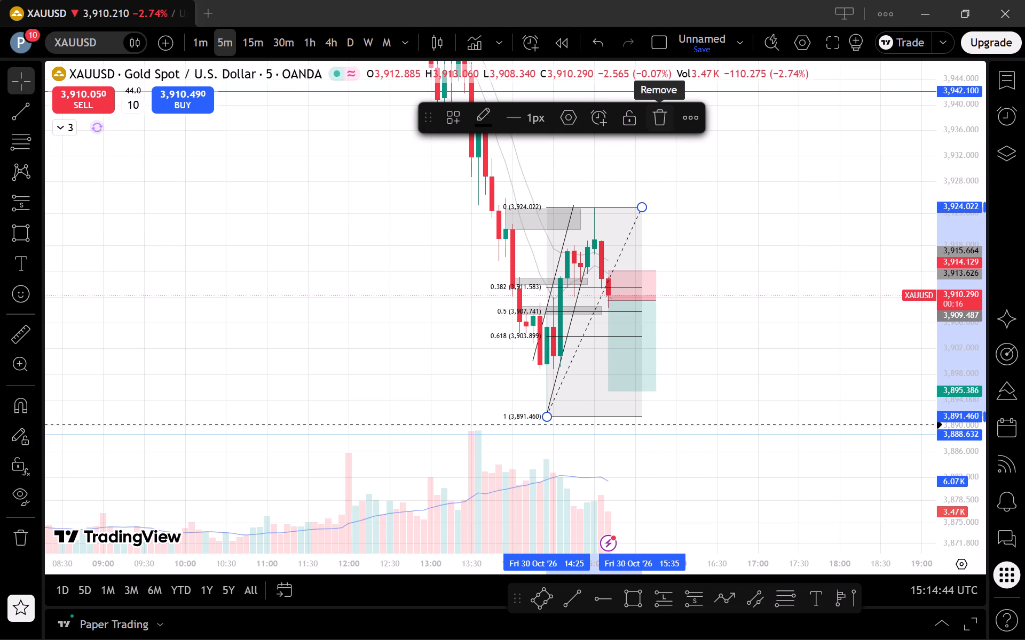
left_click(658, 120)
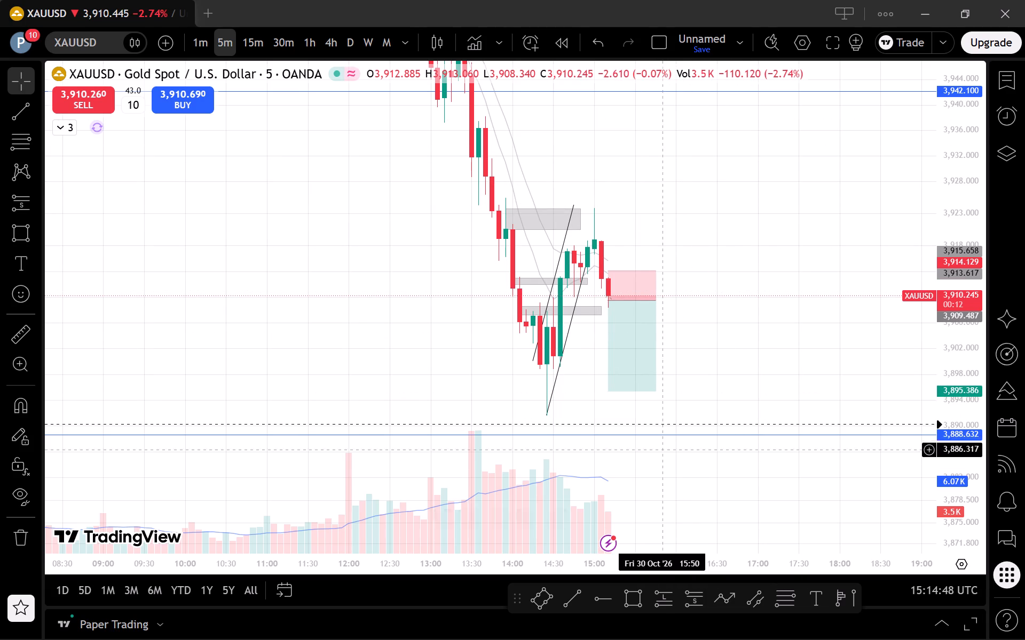
Return XAUUSD to the 1-minute timeframe and examine the latest candles around the short position's entry.
left_click(200, 48)
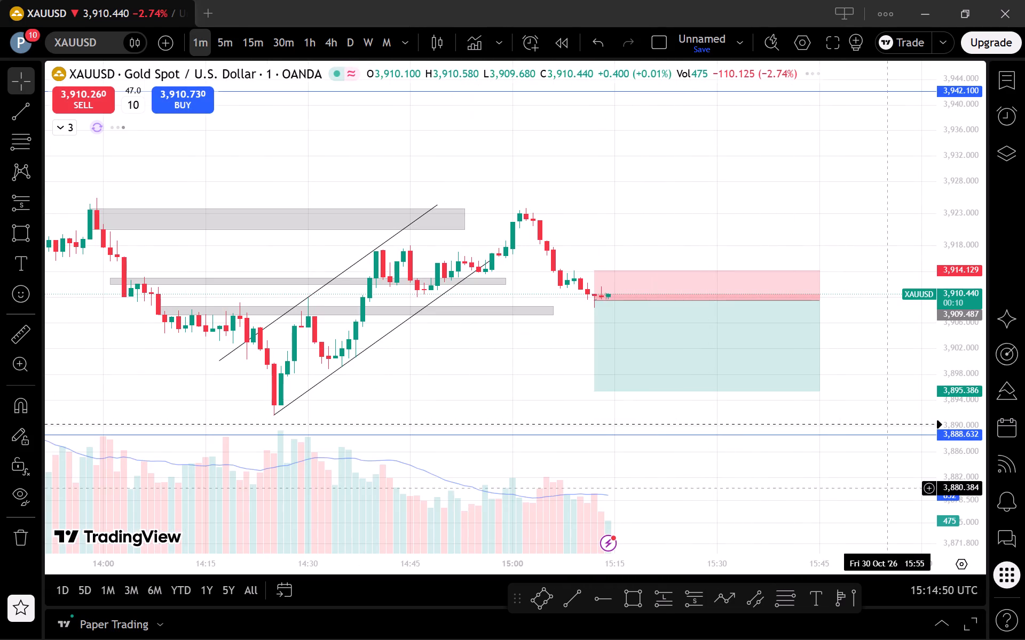
left_click_drag(963, 530, 947, 383)
scroll(869, 380, "down", 2)
left_click_drag(876, 391, 857, 395)
scroll(857, 395, "up", 1)
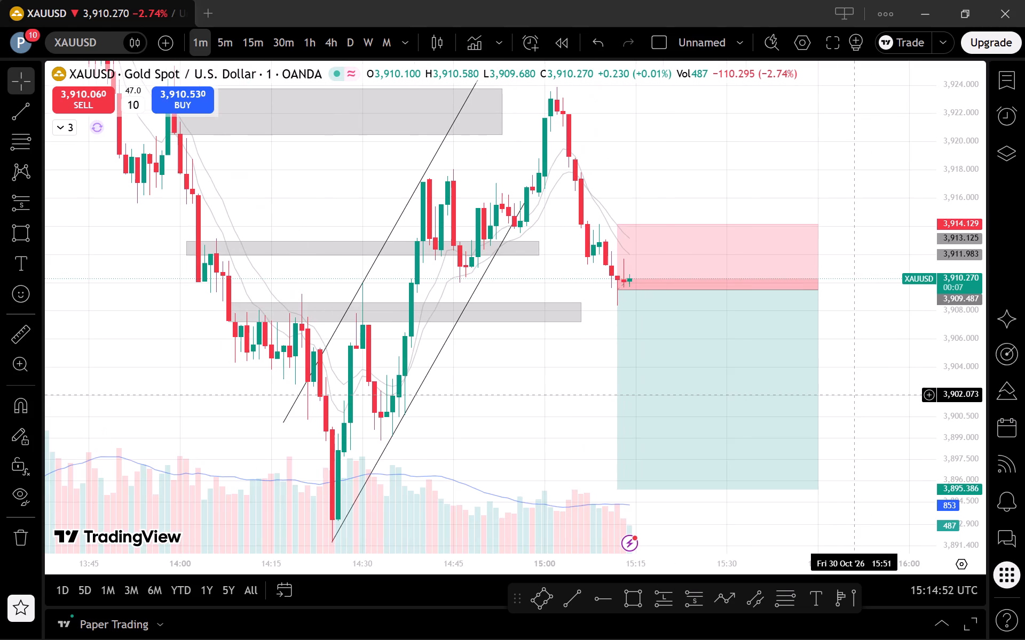
left_click_drag(857, 397, 875, 410)
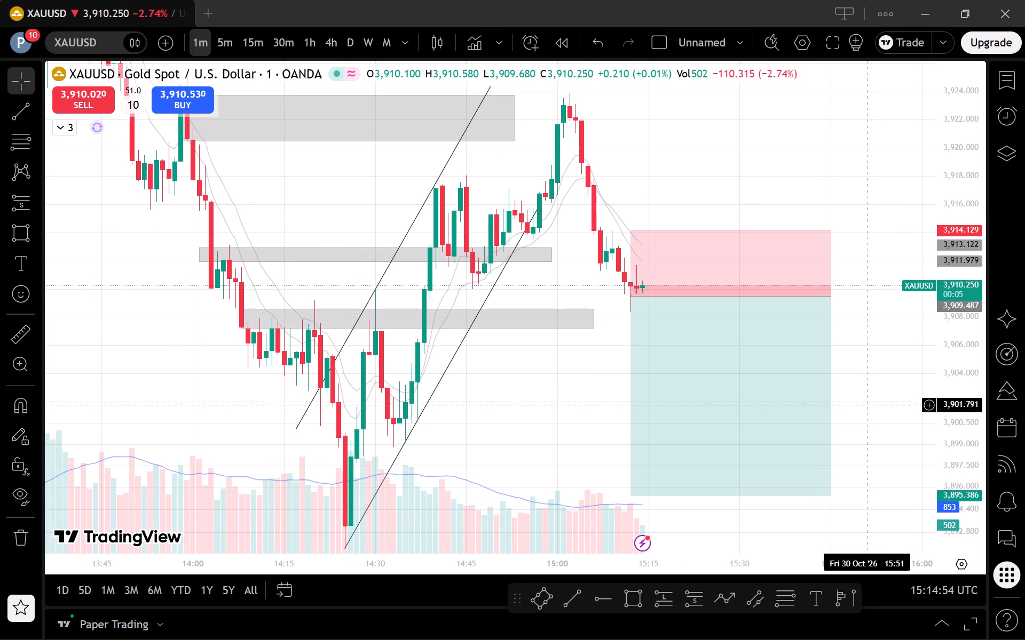
left_click_drag(866, 413, 862, 398)
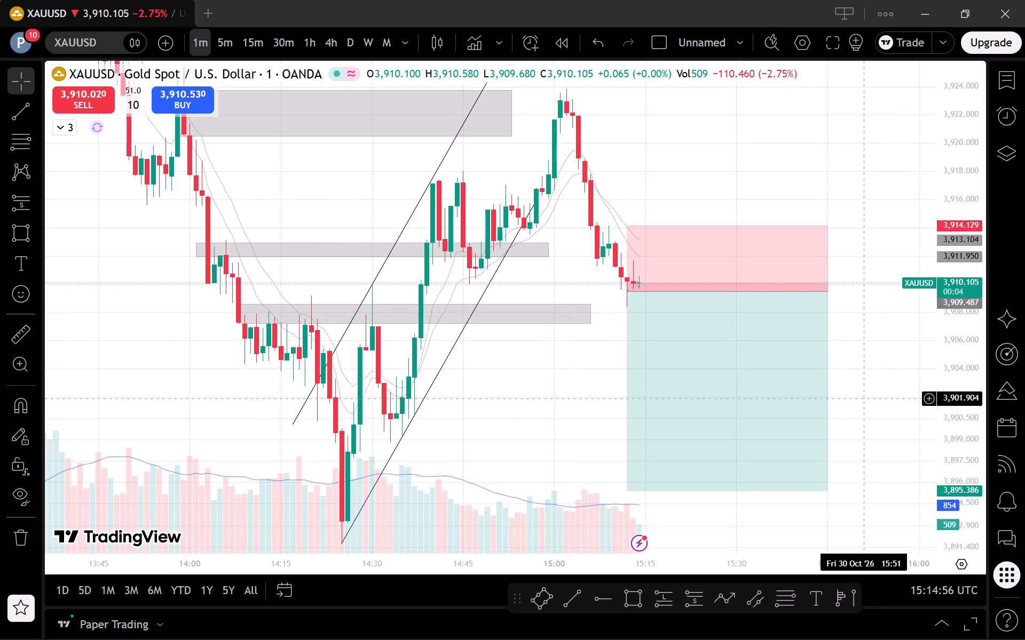
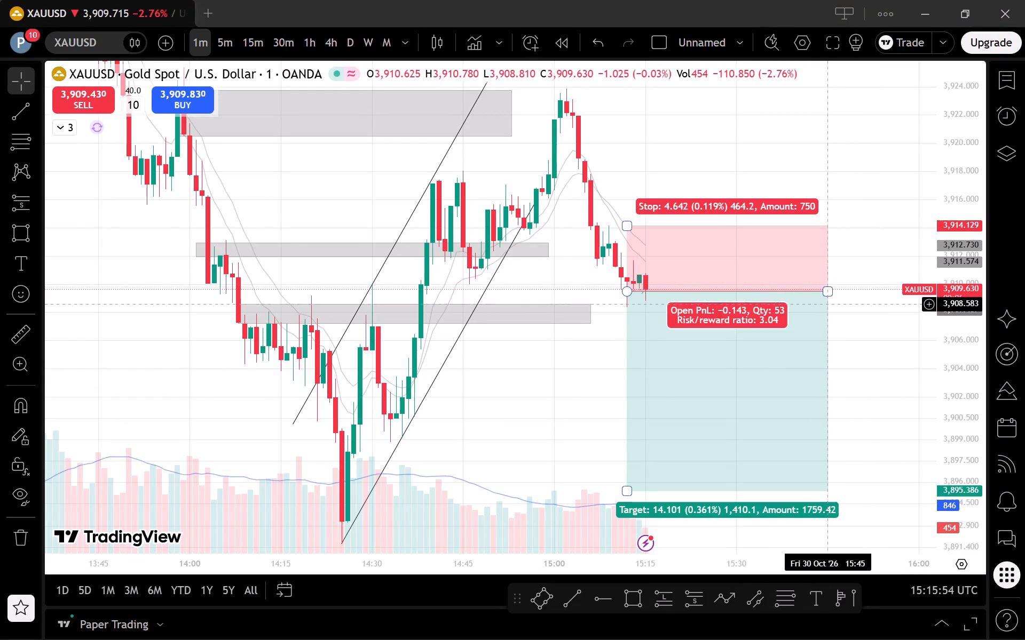
Examine the latest XAUUSD candles around the short position's entry on the 1-minute and 5-minute timeframes.
left_click_drag(961, 415, 965, 438)
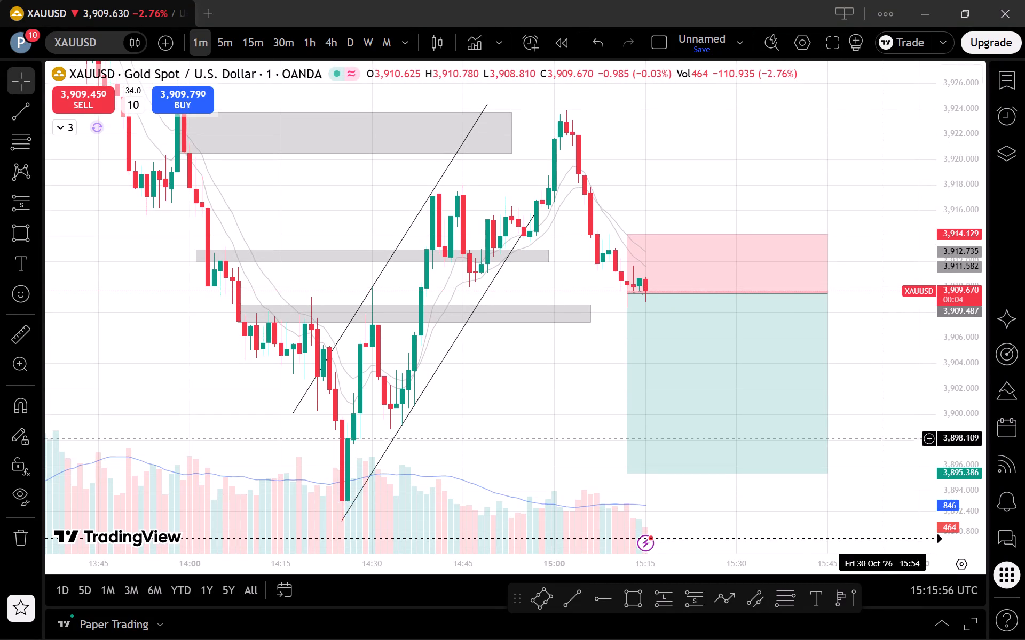
left_click(873, 437)
left_click_drag(866, 433, 838, 395)
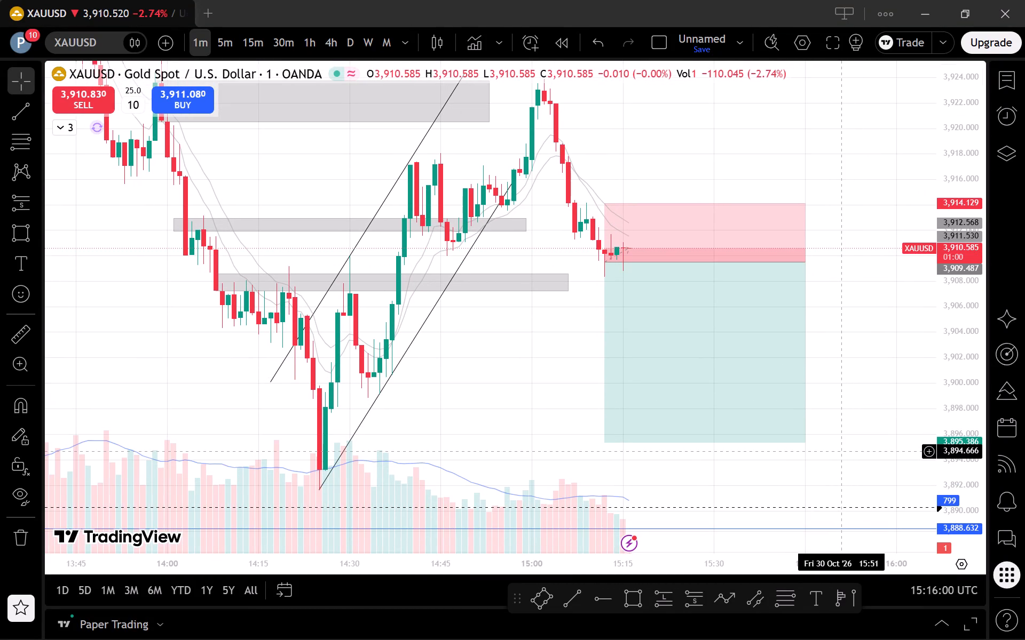
scroll(840, 451, "down", 1)
scroll(840, 451, "up", 1)
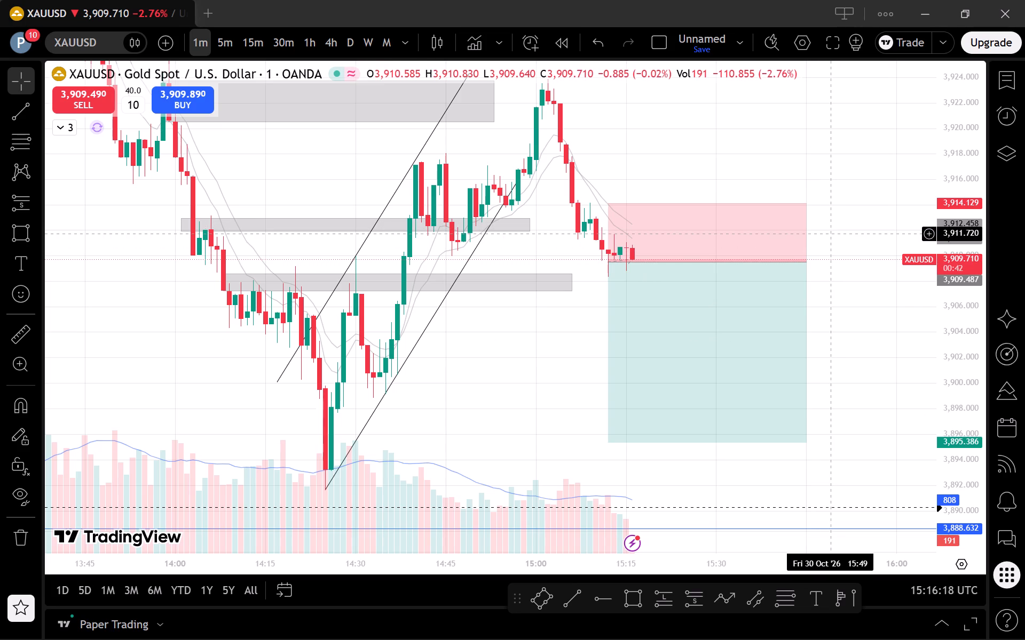
left_click(224, 42)
scroll(602, 198, "up", 2)
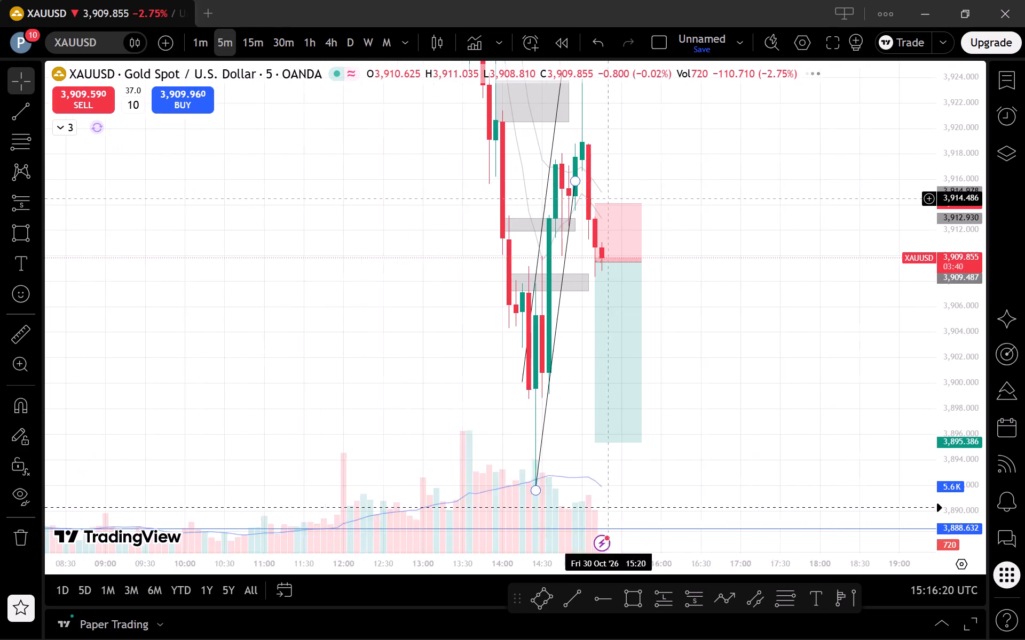
left_click_drag(966, 246, 980, 387)
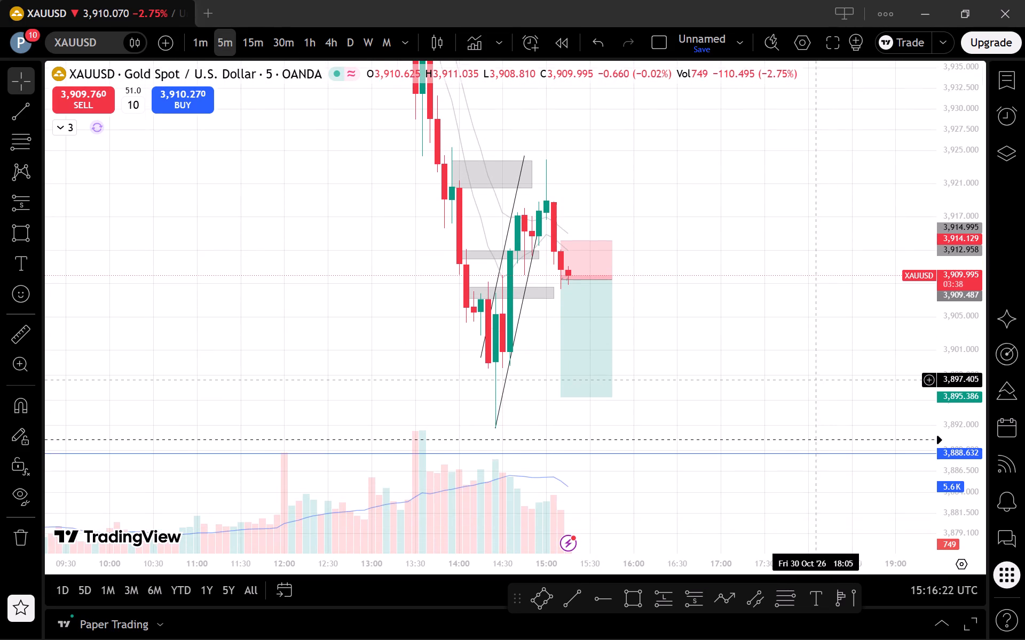
left_click_drag(806, 378, 854, 373)
left_click_drag(821, 361, 870, 362)
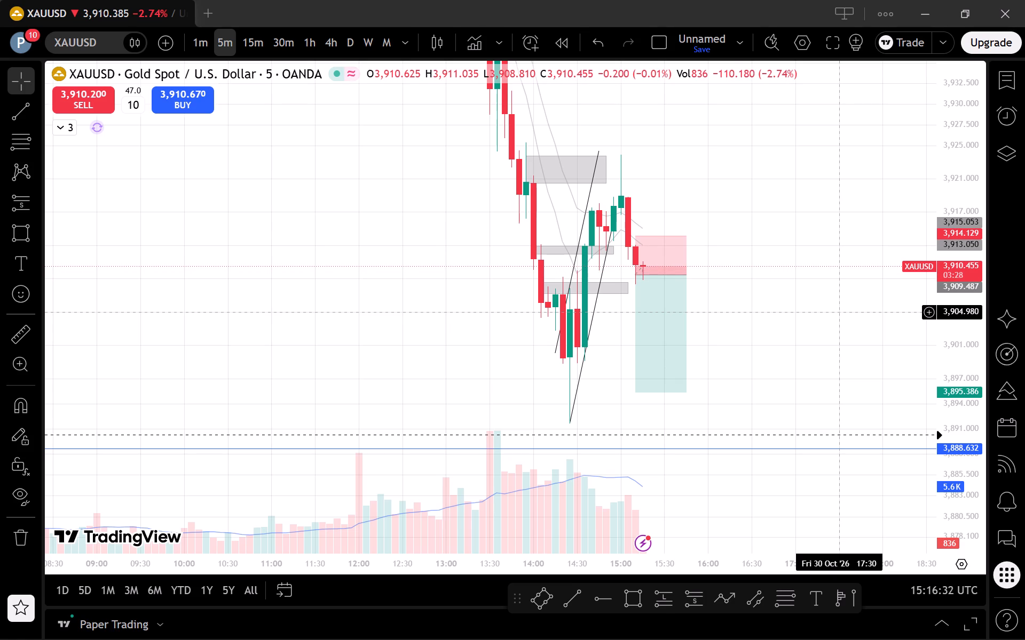
On the 1-minute chart, extend the lowest grey zone's end time to about 15:38 so it crosses the short position.
left_click(199, 41)
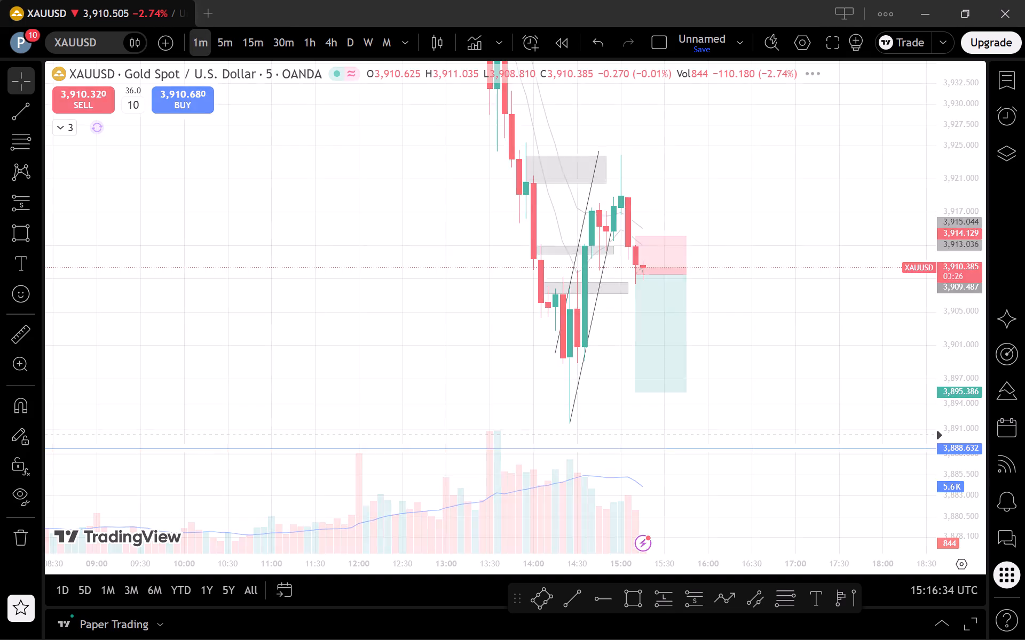
scroll(716, 358, "down", 3)
left_click_drag(947, 382, 918, 317)
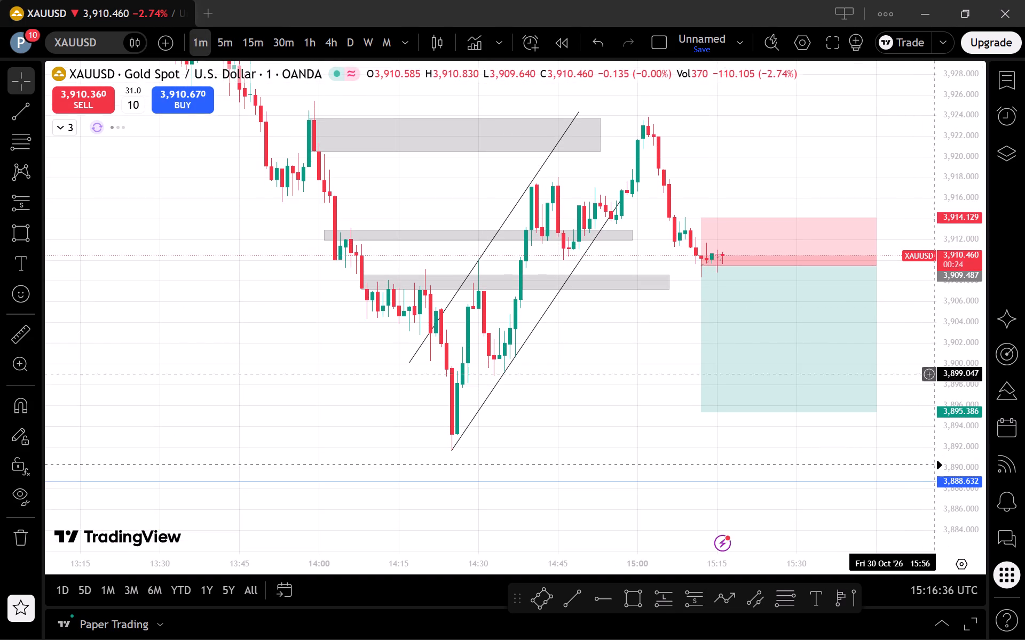
left_click_drag(952, 396, 927, 291)
left_click(924, 286)
left_click_drag(909, 291, 831, 332)
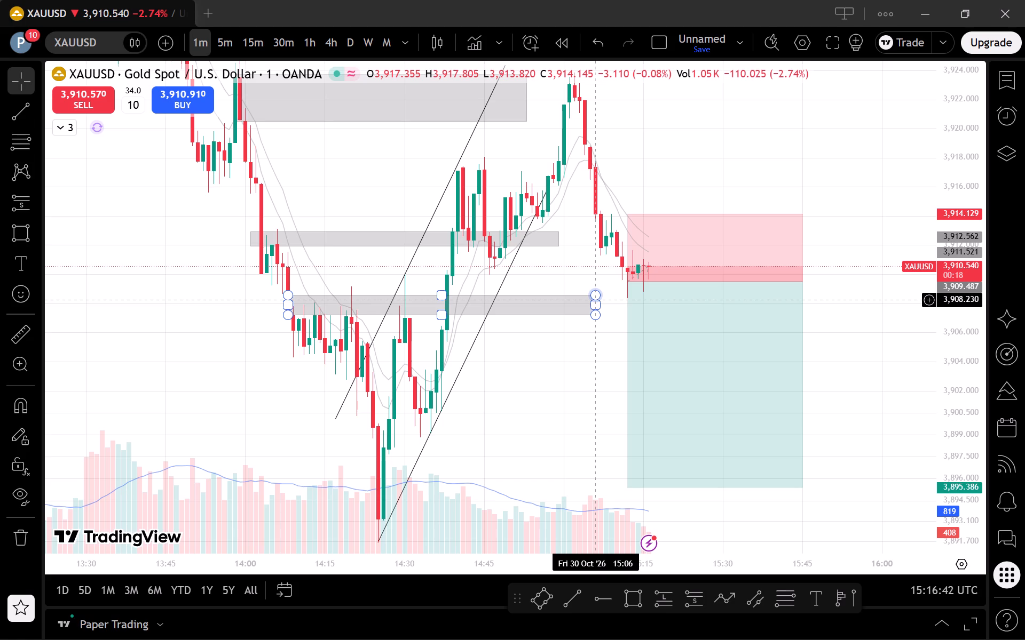
left_click_drag(597, 303, 763, 300)
left_click(492, 358)
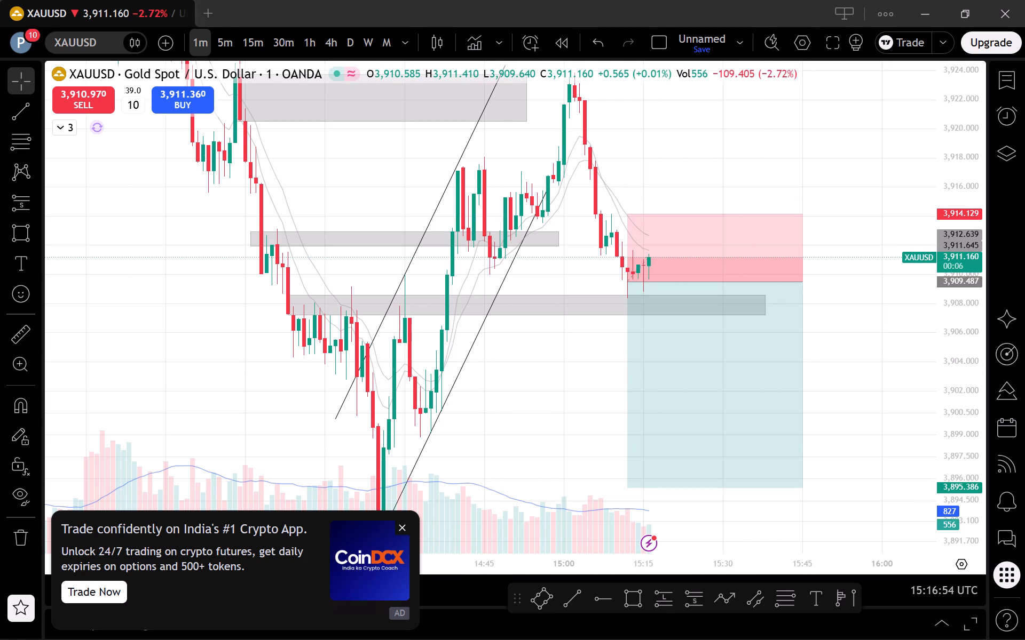
Examine the extended zone and short position against the preceding decline on the 5-minute timeframe.
left_click(226, 48)
scroll(682, 306, "up", 1)
left_click_drag(987, 262, 985, 297)
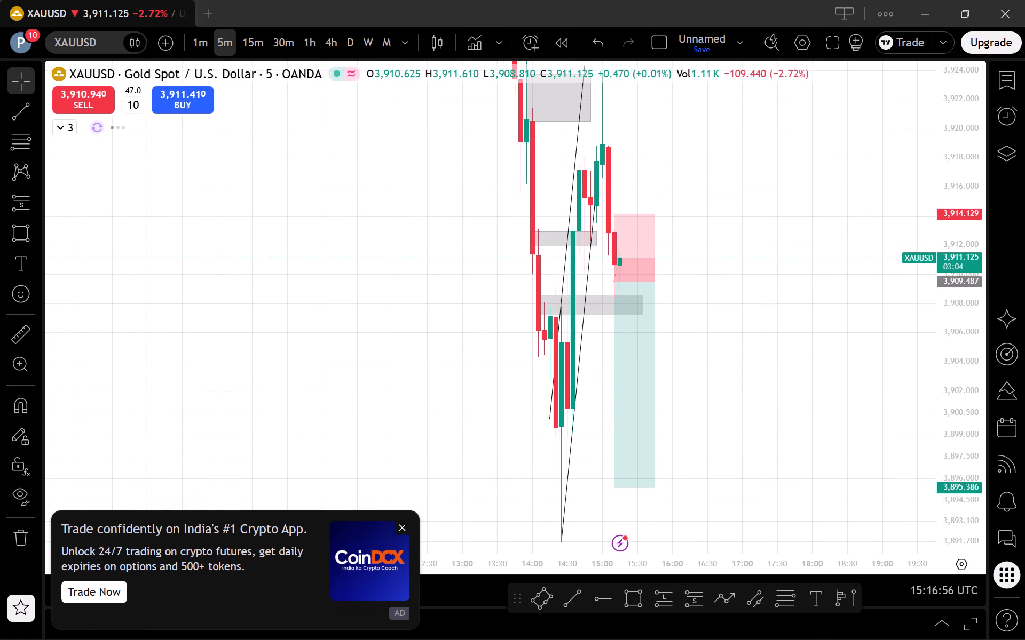
left_click_drag(985, 297, 940, 483)
left_click(720, 241)
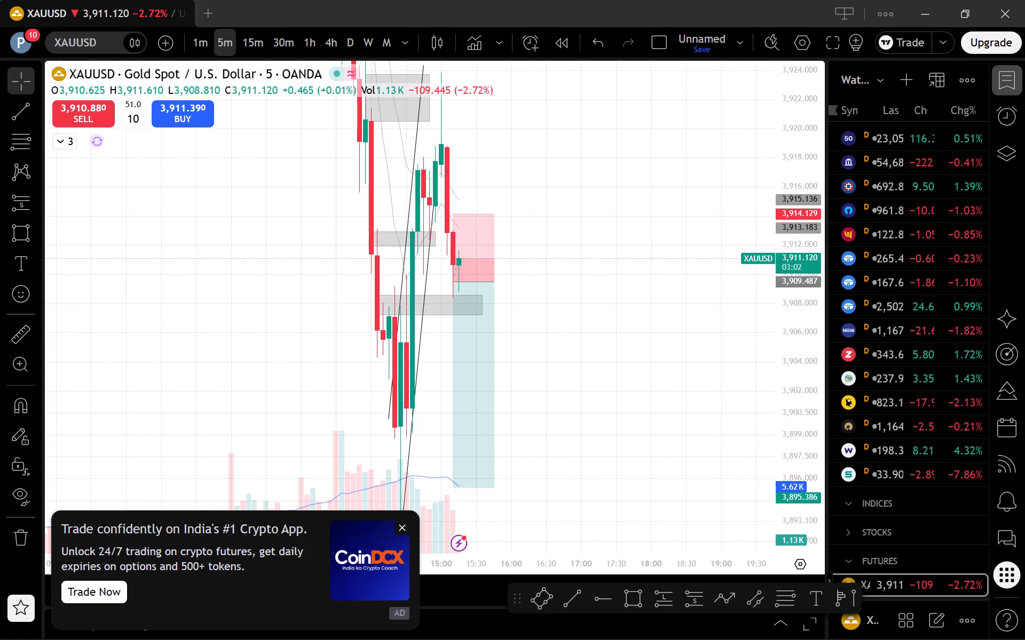
left_click(1011, 87)
left_click_drag(968, 241, 964, 486)
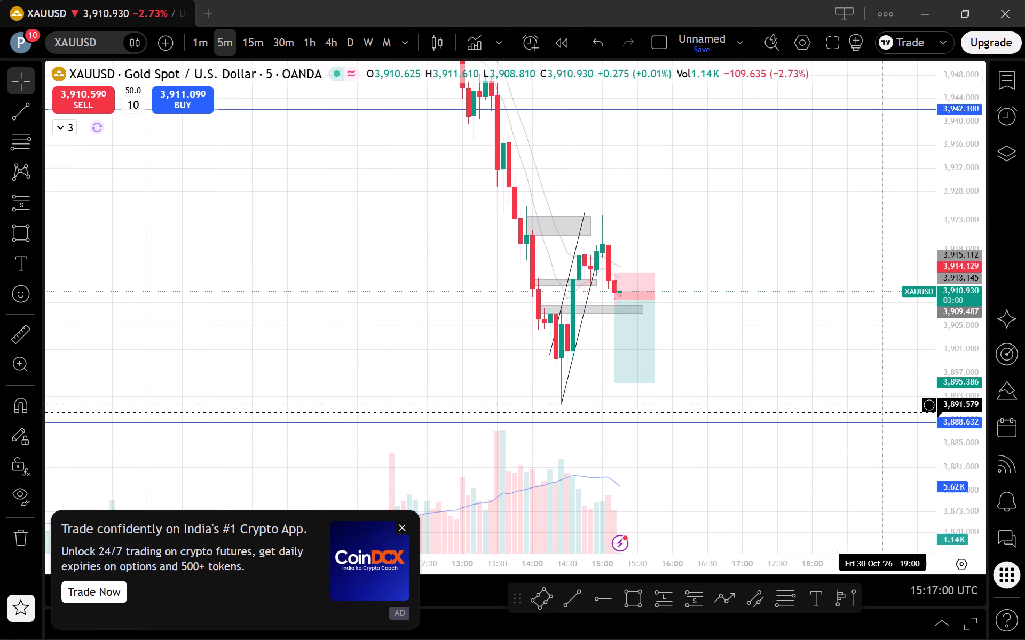
scroll(832, 357, "down", 1)
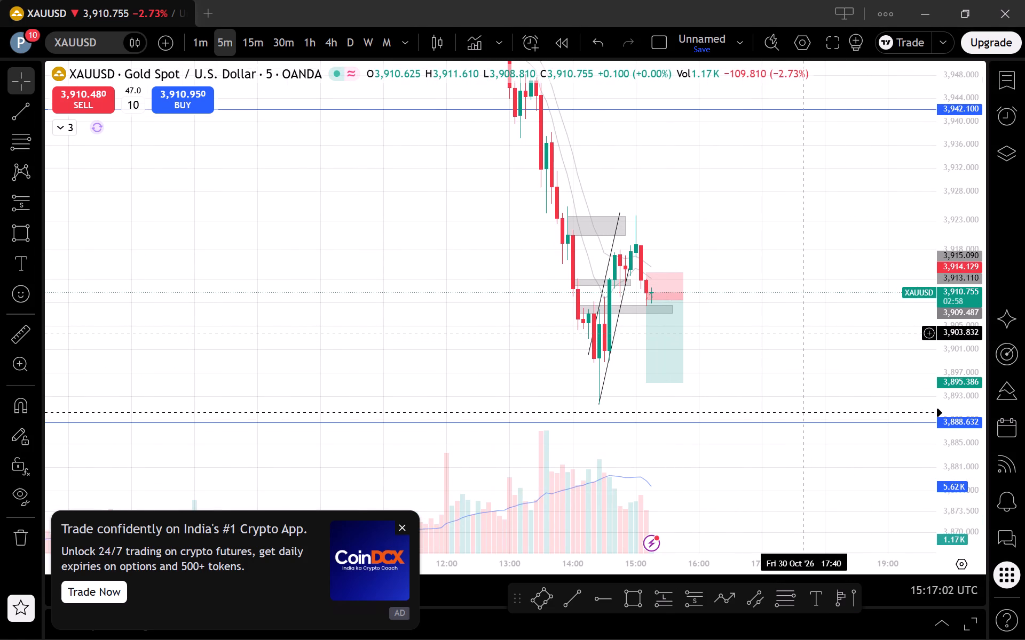
left_click_drag(803, 333, 821, 342)
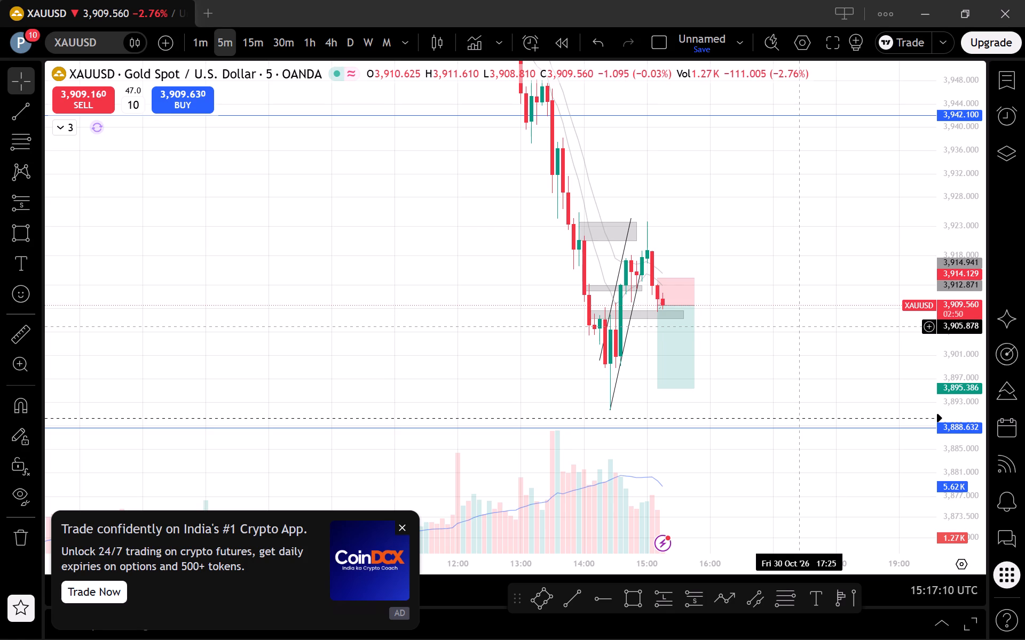
Return XAUUSD to the 1-minute timeframe and examine price between the short entry and the lowest grey zone.
left_click(206, 48)
scroll(664, 398, "down", 4)
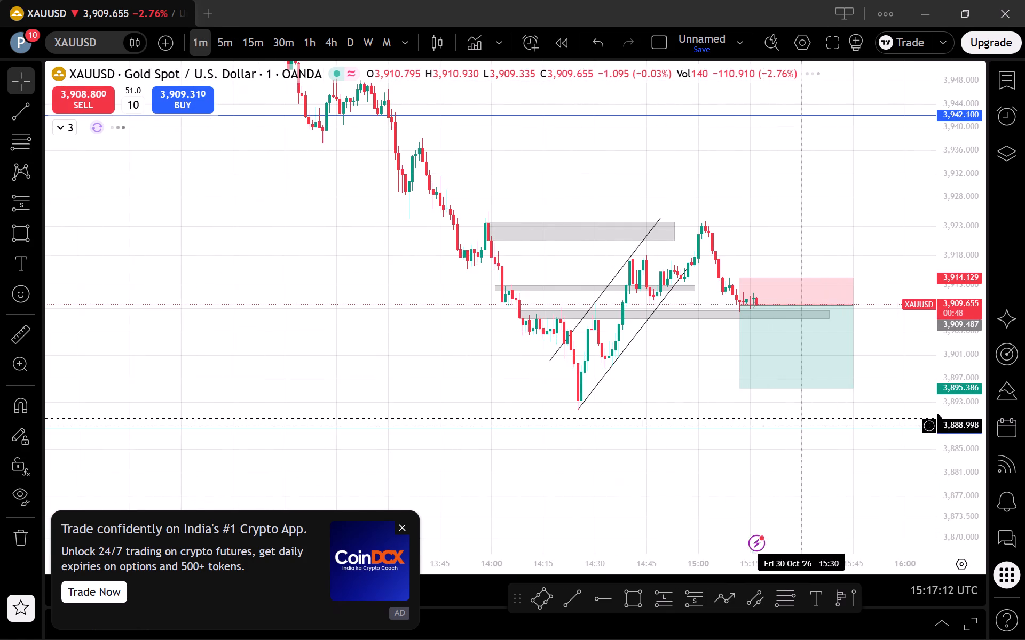
left_click_drag(847, 487, 737, 502)
left_click_drag(950, 513, 897, 328)
scroll(799, 411, "up", 1)
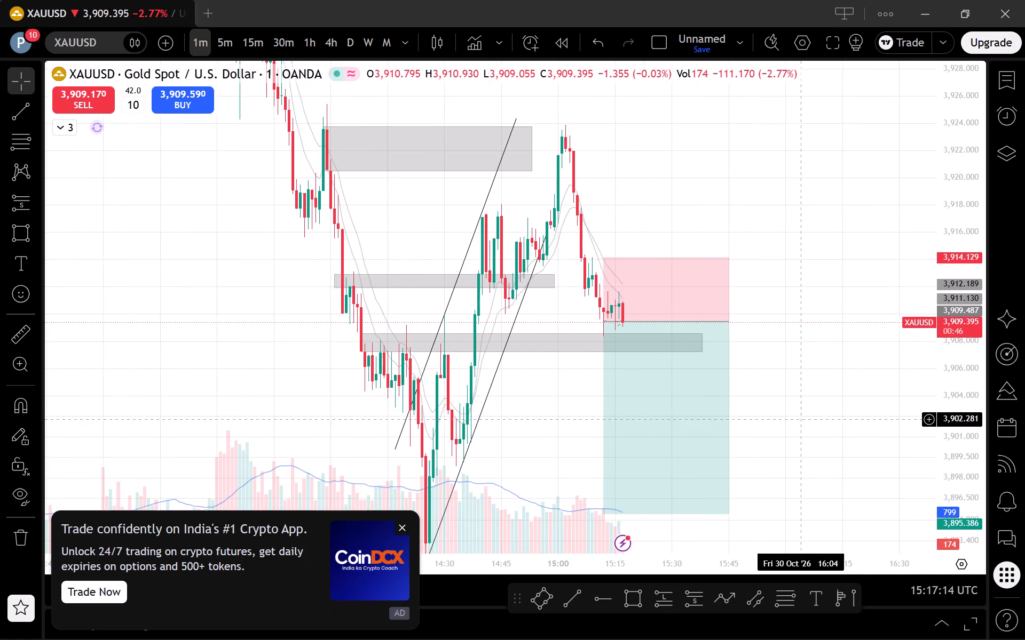
left_click_drag(803, 425, 887, 409)
left_click_drag(951, 398, 960, 467)
left_click_drag(894, 419, 915, 438)
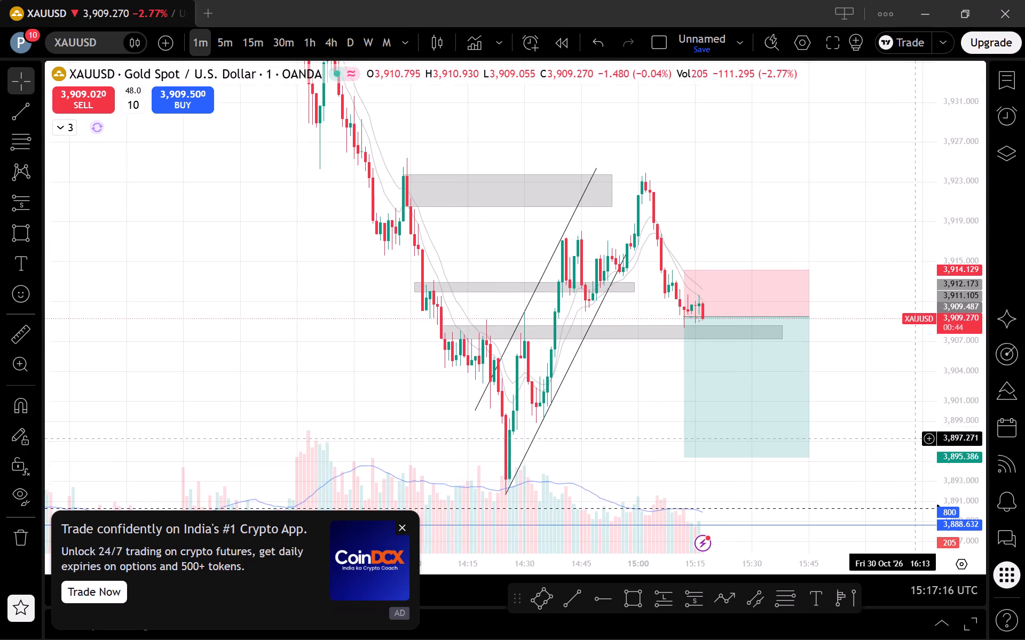
scroll(887, 418, "up", 2)
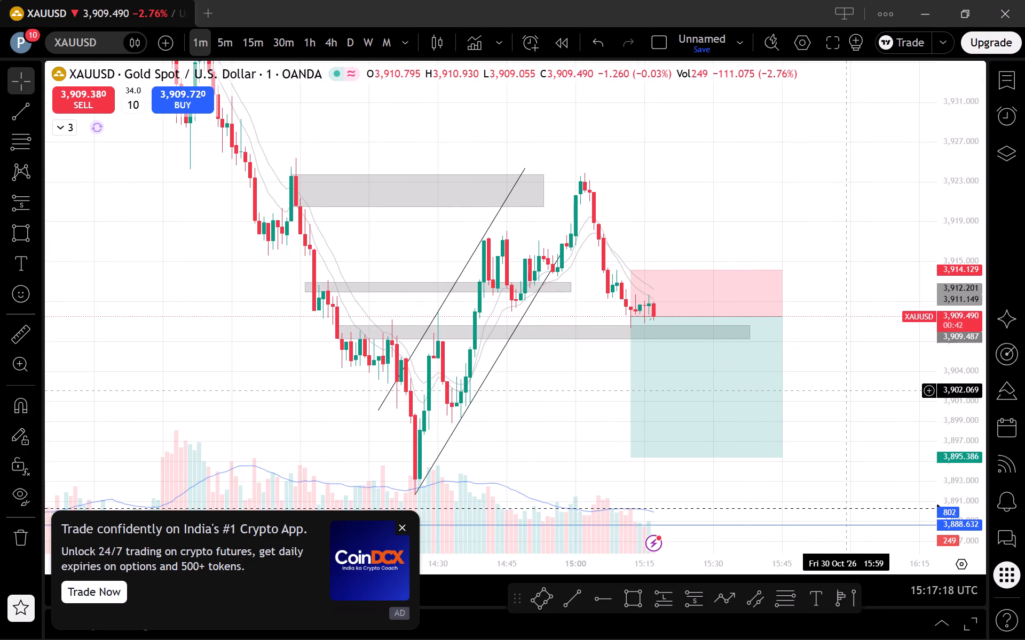
scroll(852, 406, "down", 1)
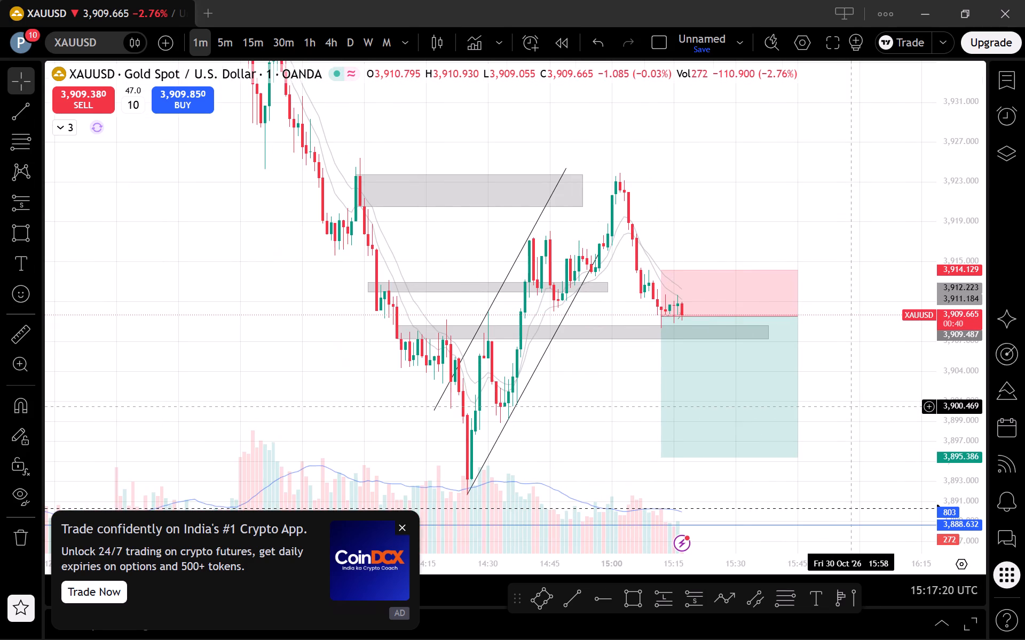
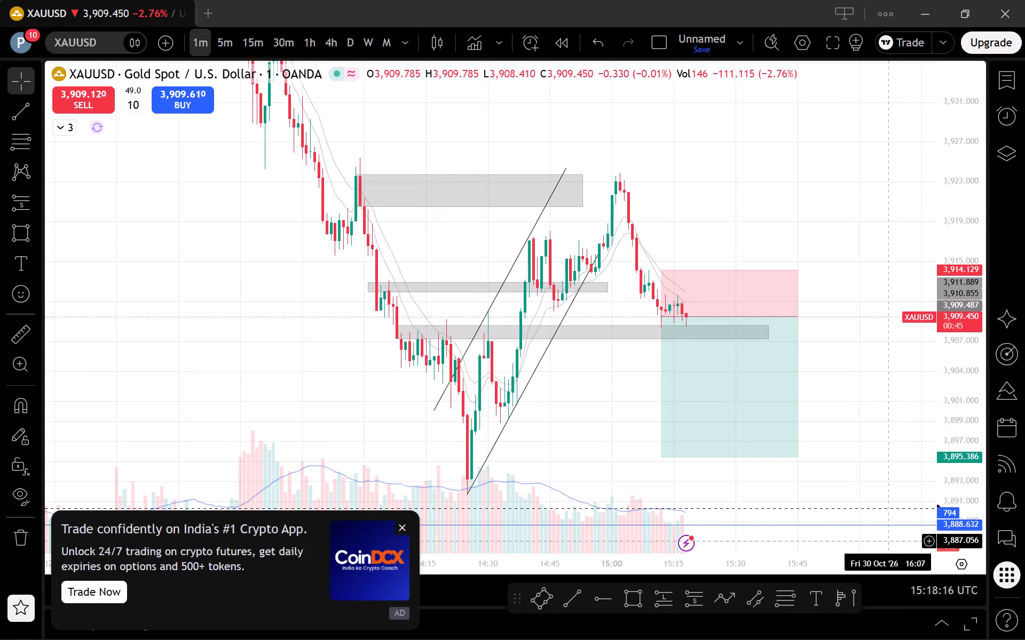
Examine the short position and grey zones against the wider XAUUSD decline on the 5-minute and 15-minute timeframes.
left_click(223, 33)
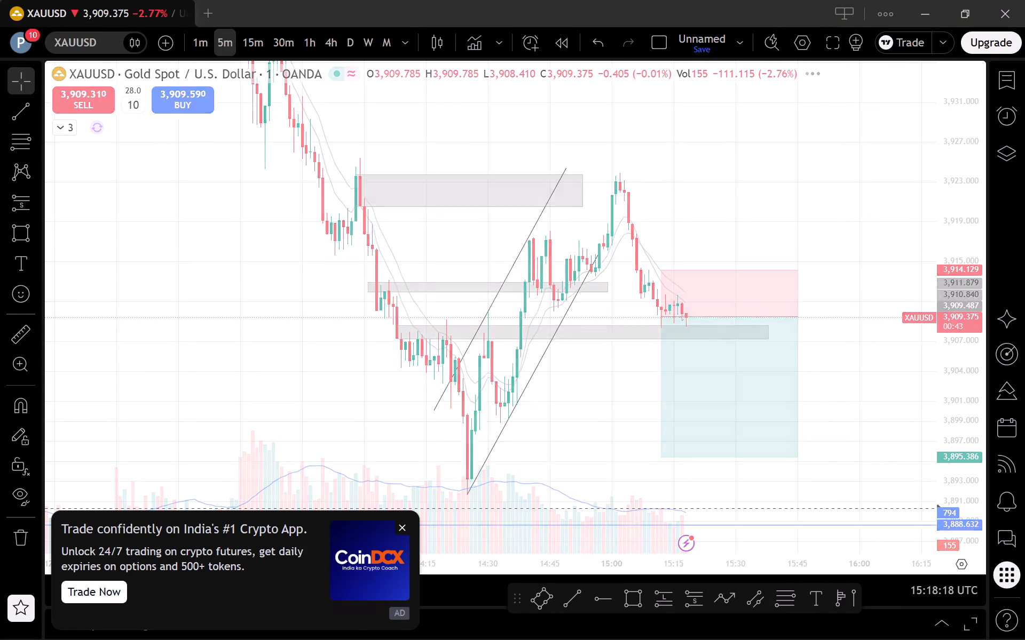
scroll(793, 388, "up", 1)
left_click_drag(969, 330, 968, 443)
scroll(779, 401, "up", 3)
left_click_drag(744, 401, 754, 404)
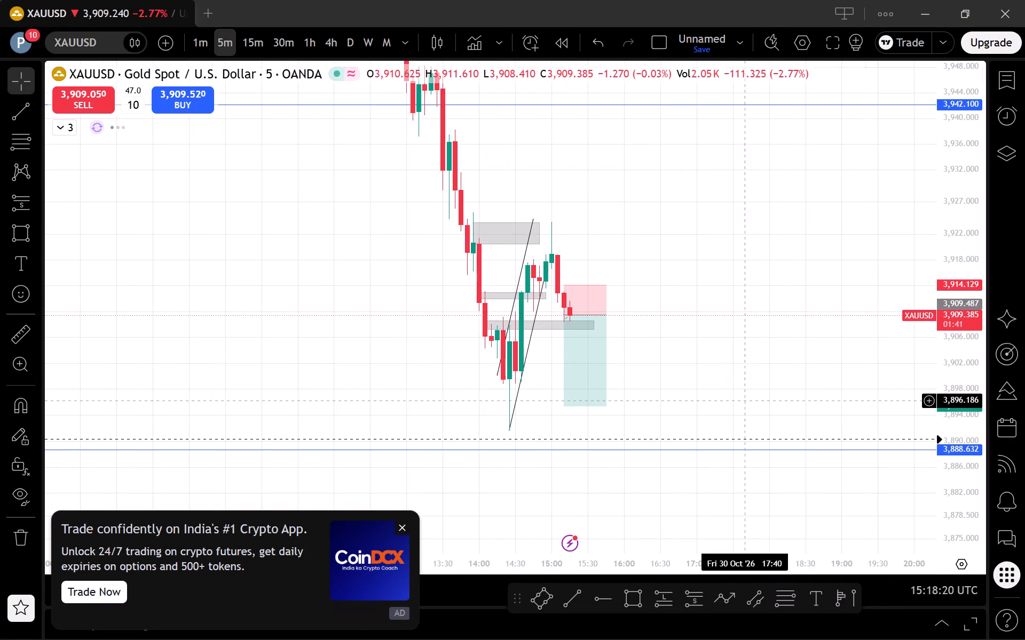
left_click_drag(754, 404, 848, 405)
left_click(247, 42)
scroll(940, 279, "up", 2)
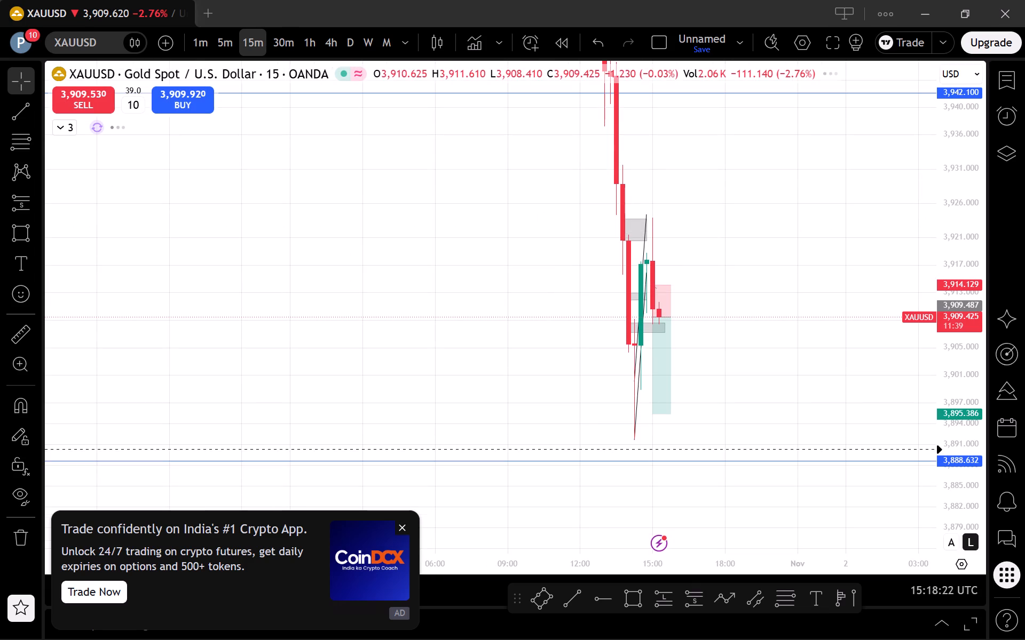
left_click_drag(963, 217, 973, 454)
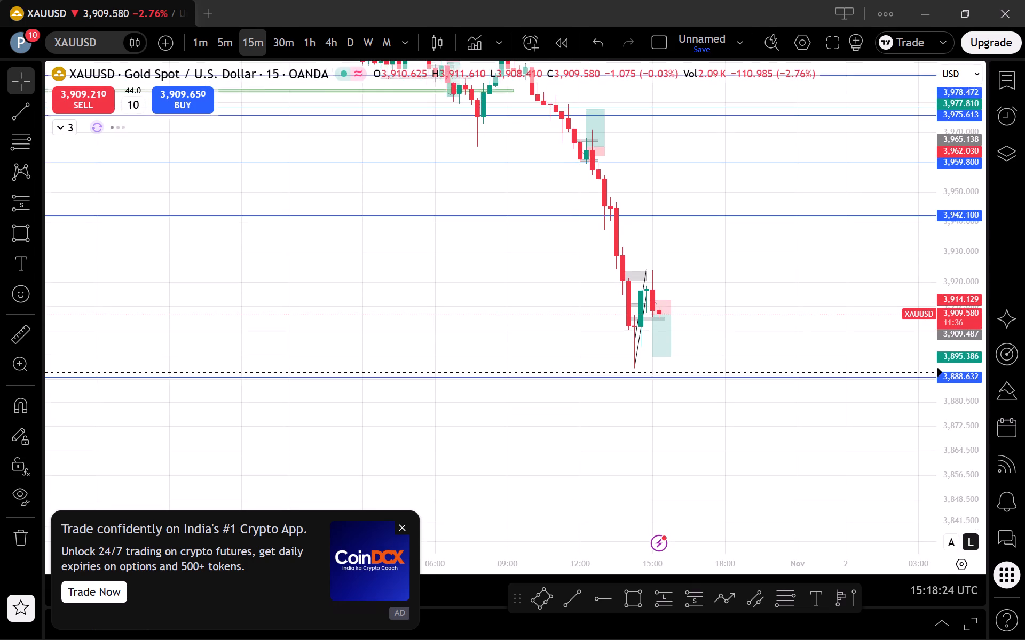
left_click_drag(973, 454, 973, 453)
left_click_drag(971, 450, 966, 443)
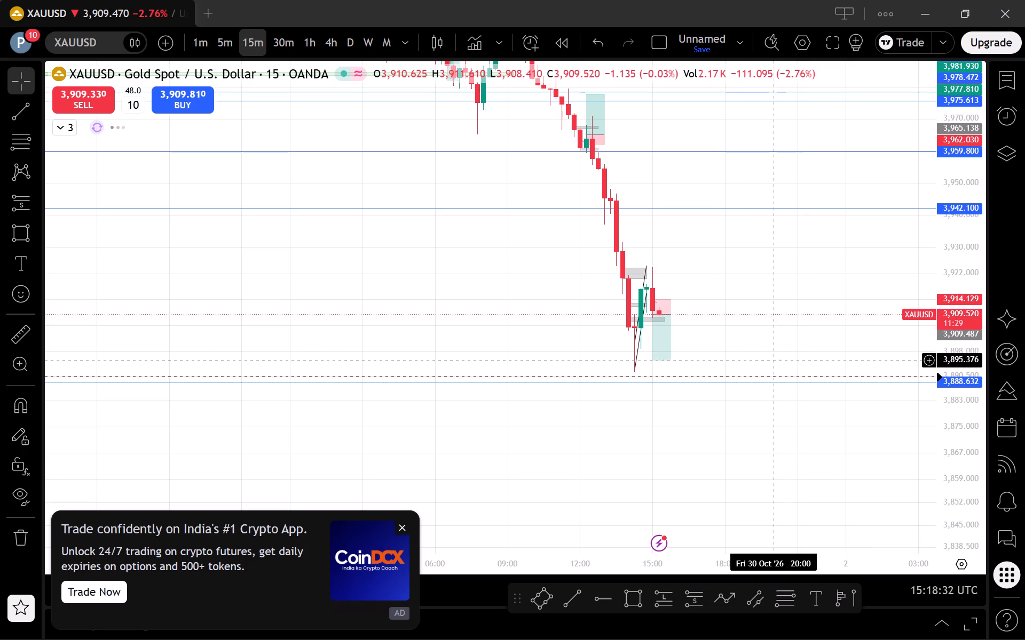
Return XAUUSD to the 1-minute timeframe and examine the short position relative to the channel and the three grey zones.
left_click(213, 43)
left_click(199, 41)
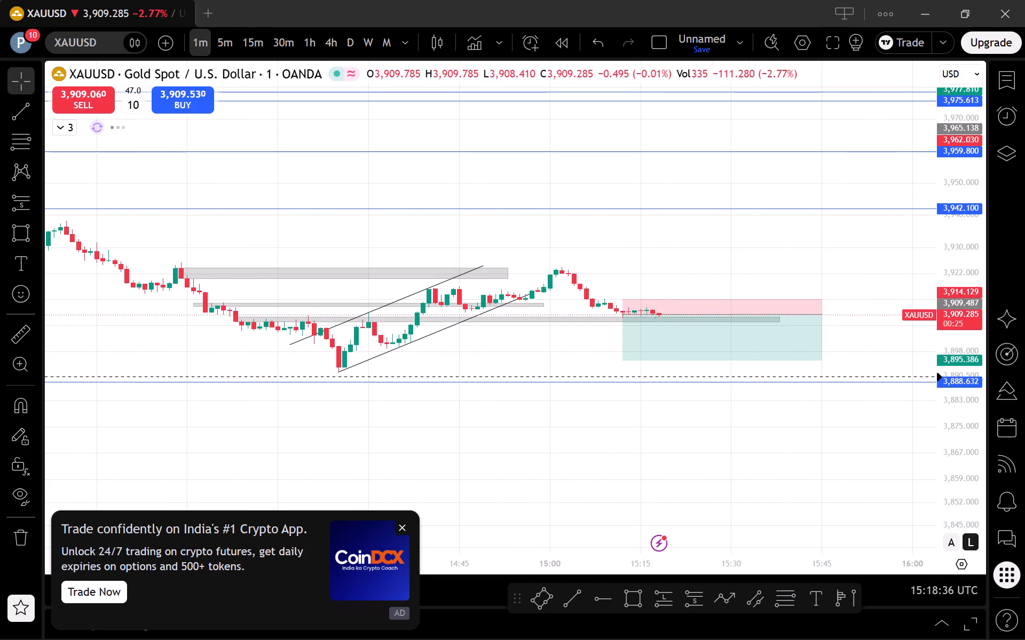
left_click_drag(965, 524, 869, 81)
left_click(868, 81)
scroll(903, 250, "down", 3)
left_click_drag(972, 261, 963, 349)
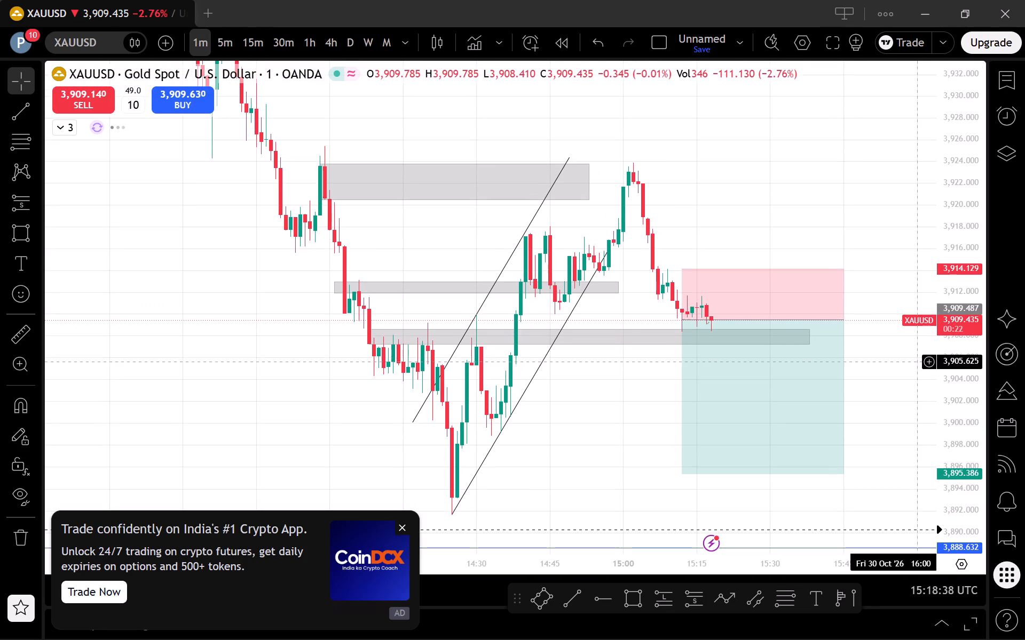
left_click_drag(915, 366, 863, 430)
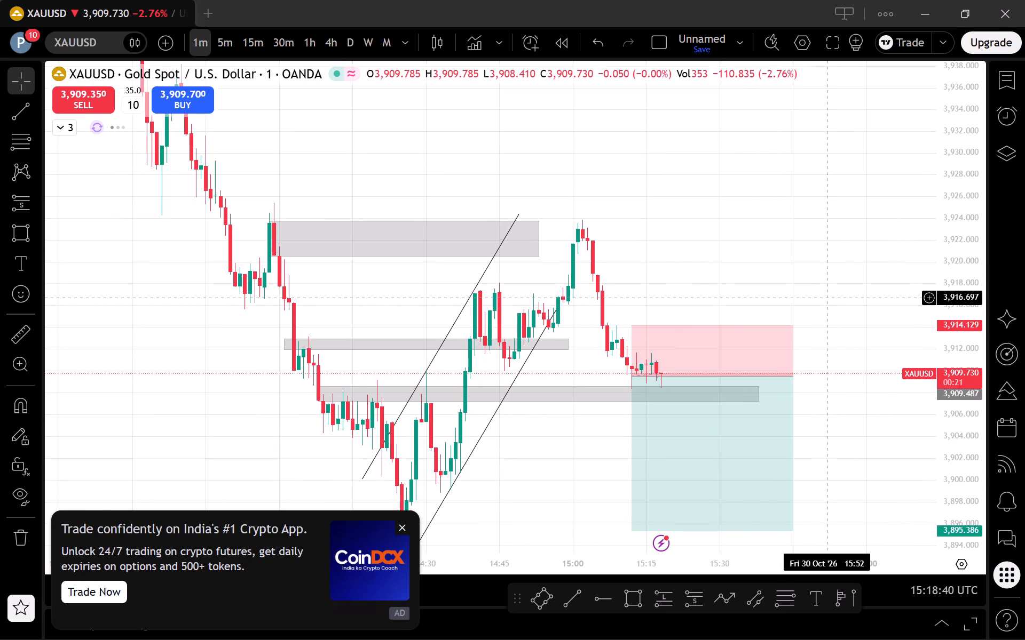
left_click_drag(829, 298, 859, 285)
left_click_drag(841, 294, 853, 257)
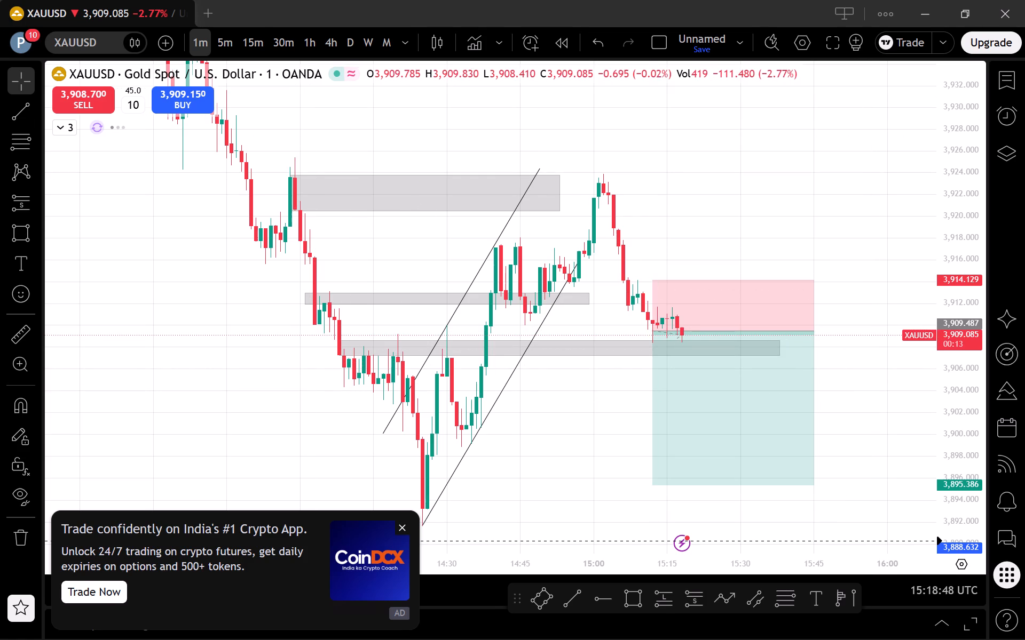
Briefly compare the 5-minute timeframe, and examine the newest 1-minute candles between the short entry and the lowest grey zone.
left_click(228, 42)
left_click(195, 43)
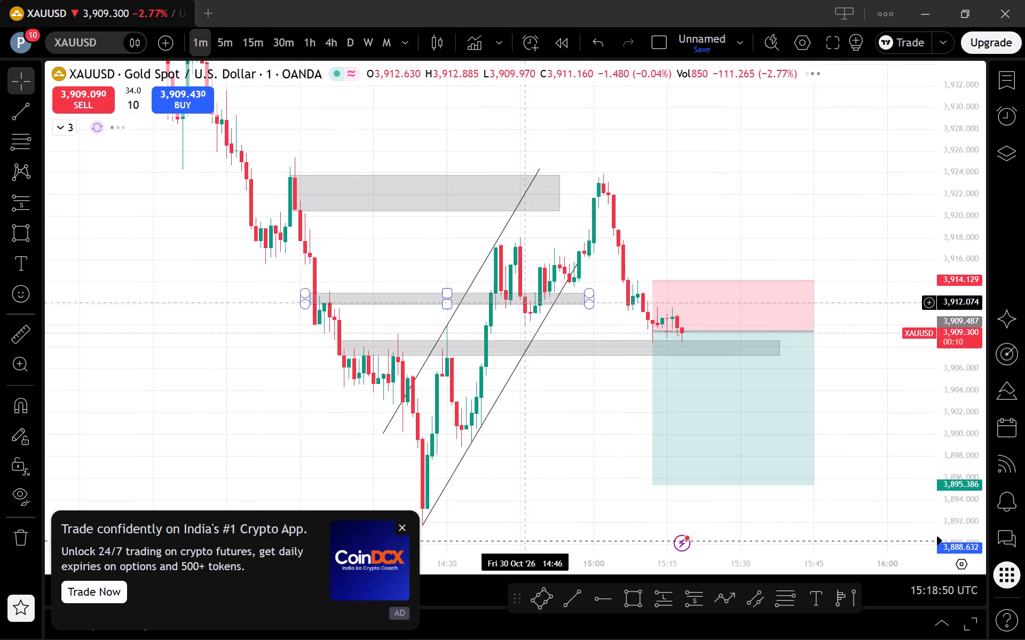
scroll(890, 410, "up", 1)
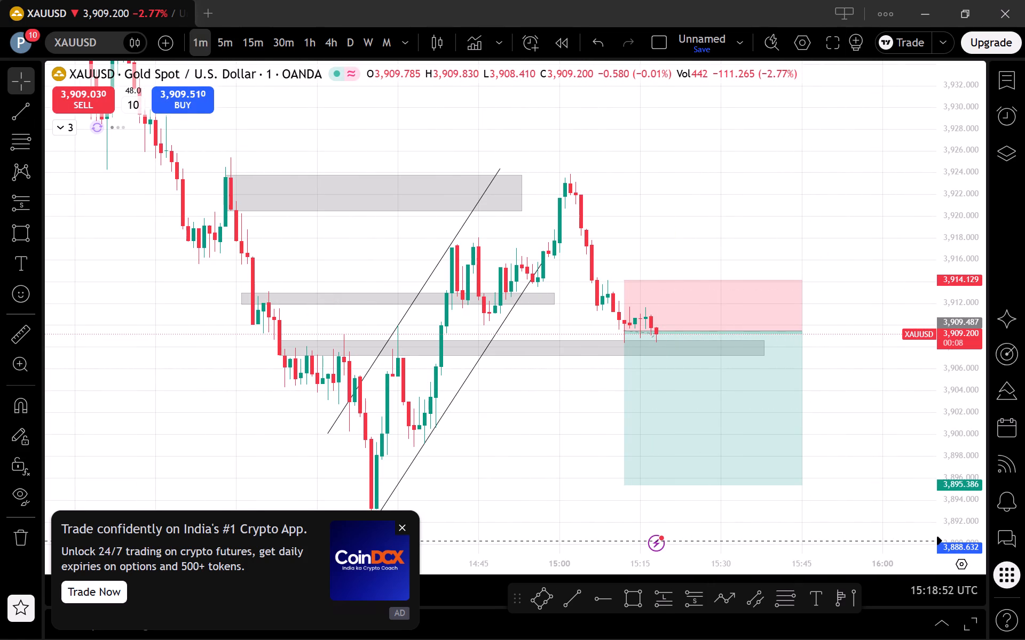
left_click(227, 31)
left_click(194, 39)
scroll(738, 339, "up", 2)
scroll(870, 412, "down", 1)
left_click_drag(960, 477, 943, 422)
left_click_drag(890, 465, 904, 437)
scroll(895, 428, "down", 1)
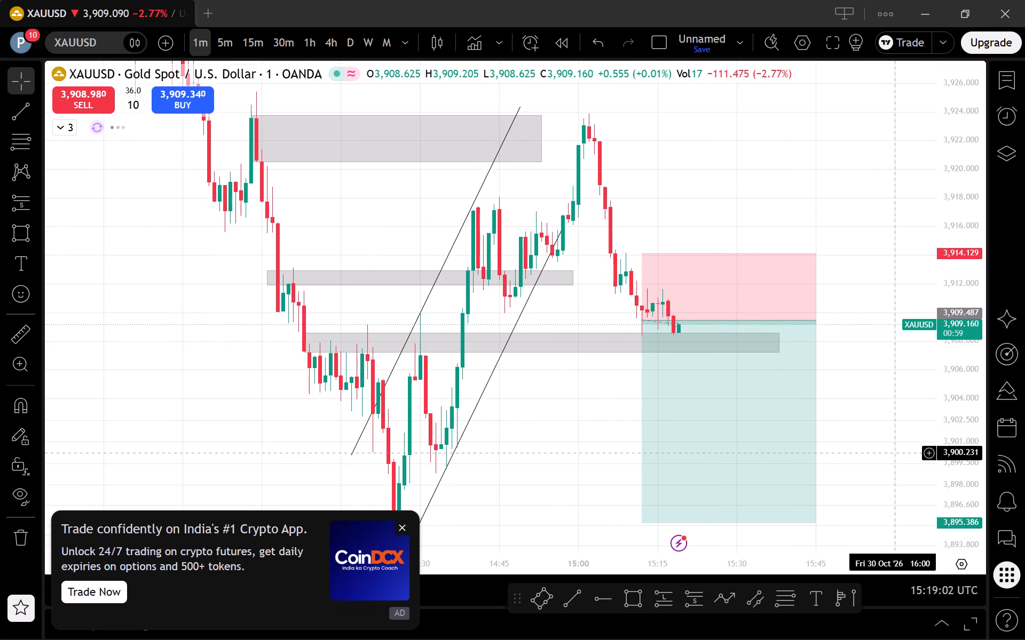
scroll(894, 456, "down", 1)
scroll(894, 456, "up", 1)
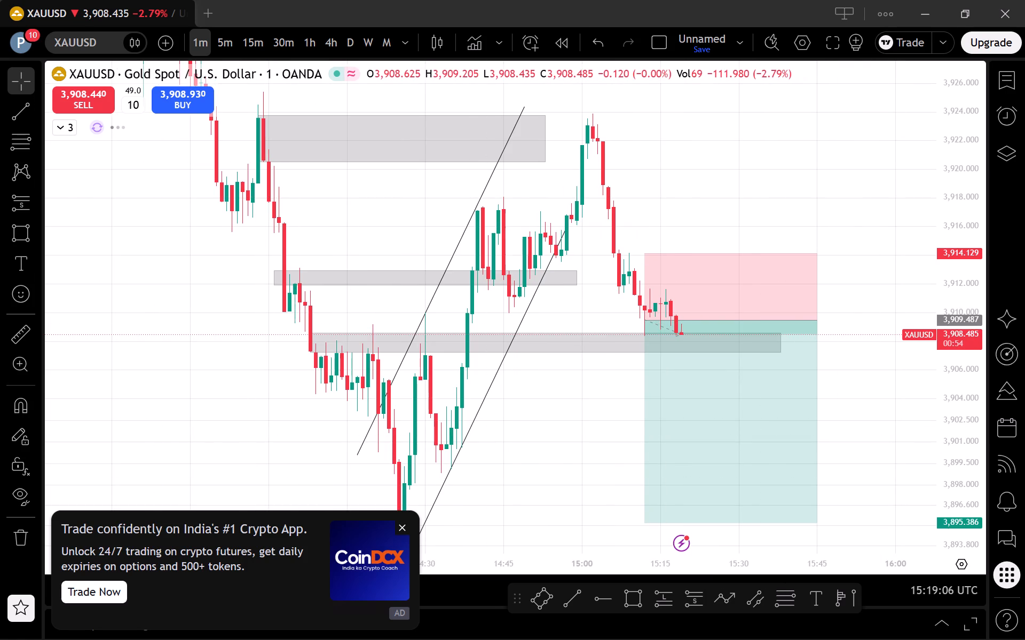
Dismiss the crypto advertisement covering the lower part of the chart.
left_click(402, 524)
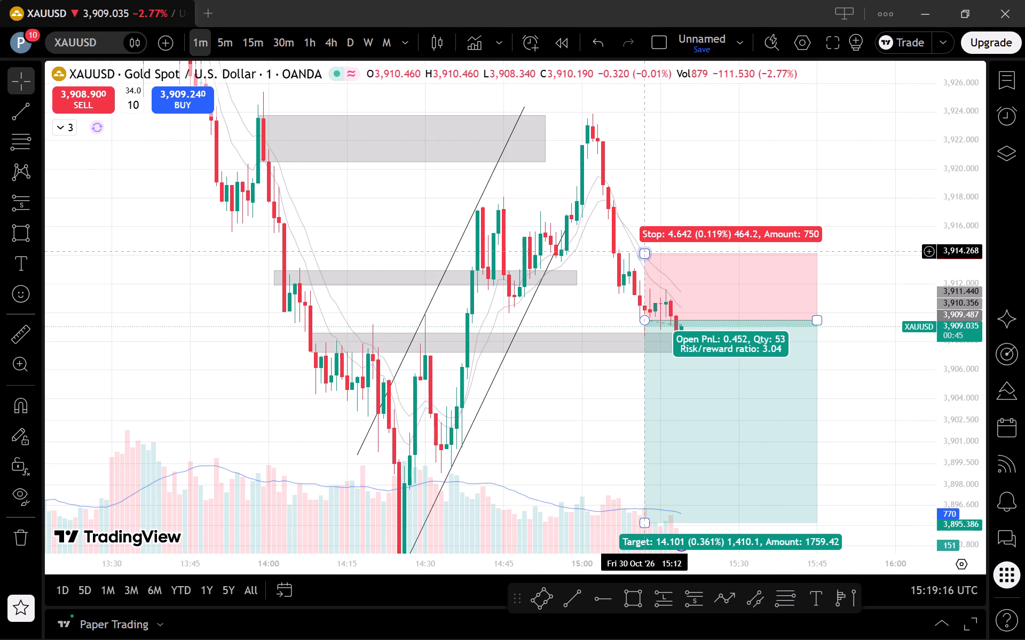
Tighten the short position's stop level to 3,912.929, just above the recent 1-minute candles.
left_click_drag(645, 252, 699, 268)
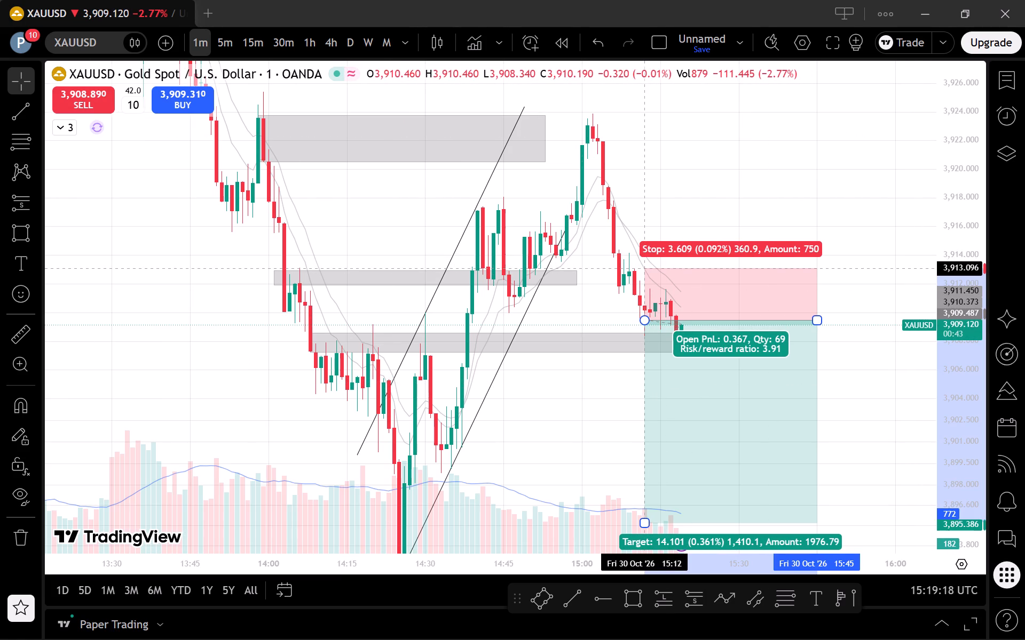
left_click_drag(699, 268, 708, 270)
left_click(847, 385)
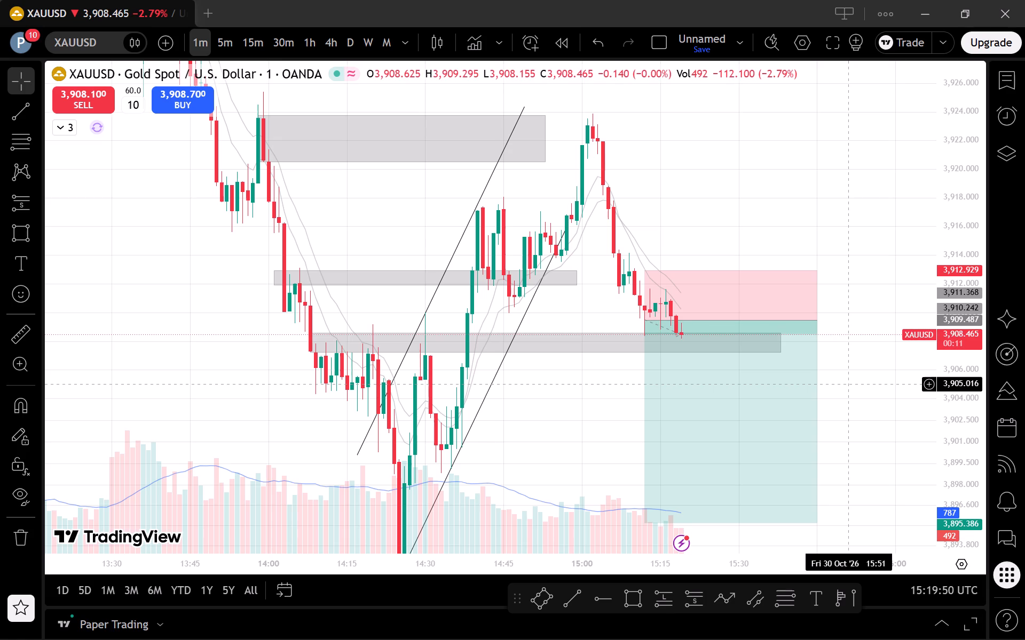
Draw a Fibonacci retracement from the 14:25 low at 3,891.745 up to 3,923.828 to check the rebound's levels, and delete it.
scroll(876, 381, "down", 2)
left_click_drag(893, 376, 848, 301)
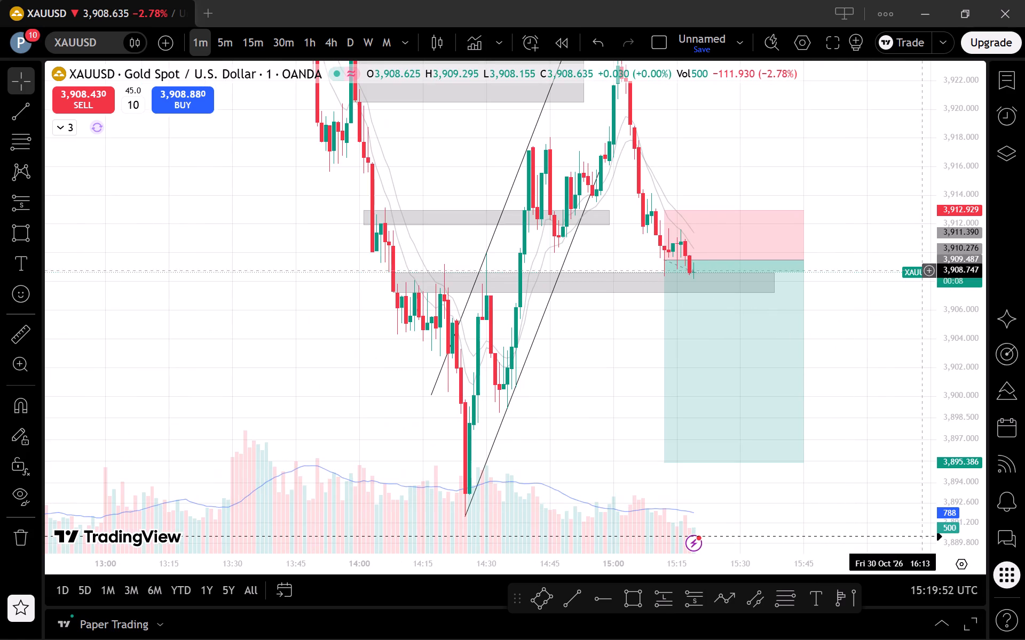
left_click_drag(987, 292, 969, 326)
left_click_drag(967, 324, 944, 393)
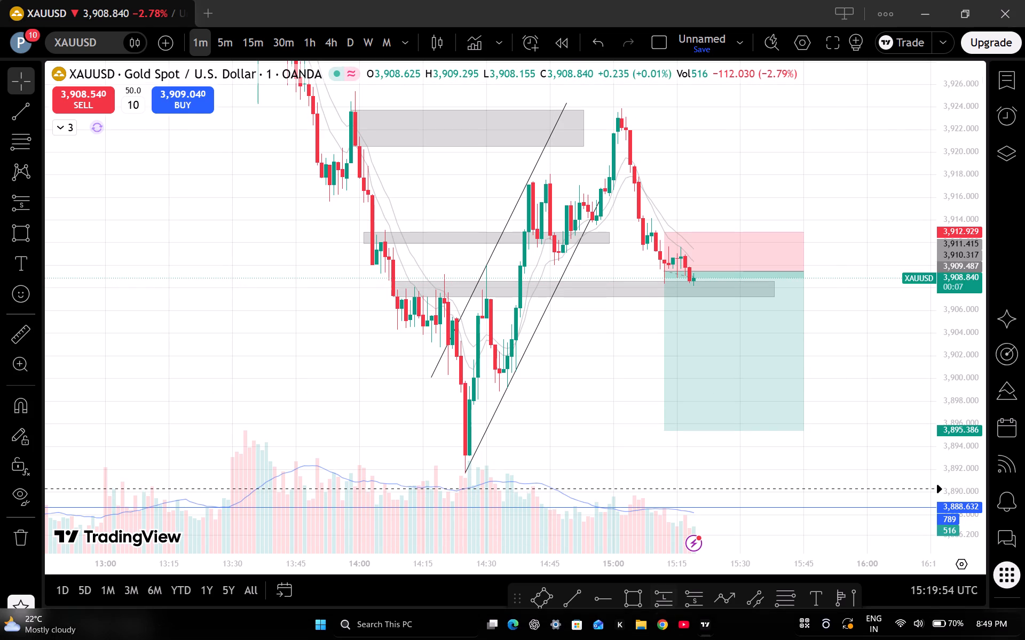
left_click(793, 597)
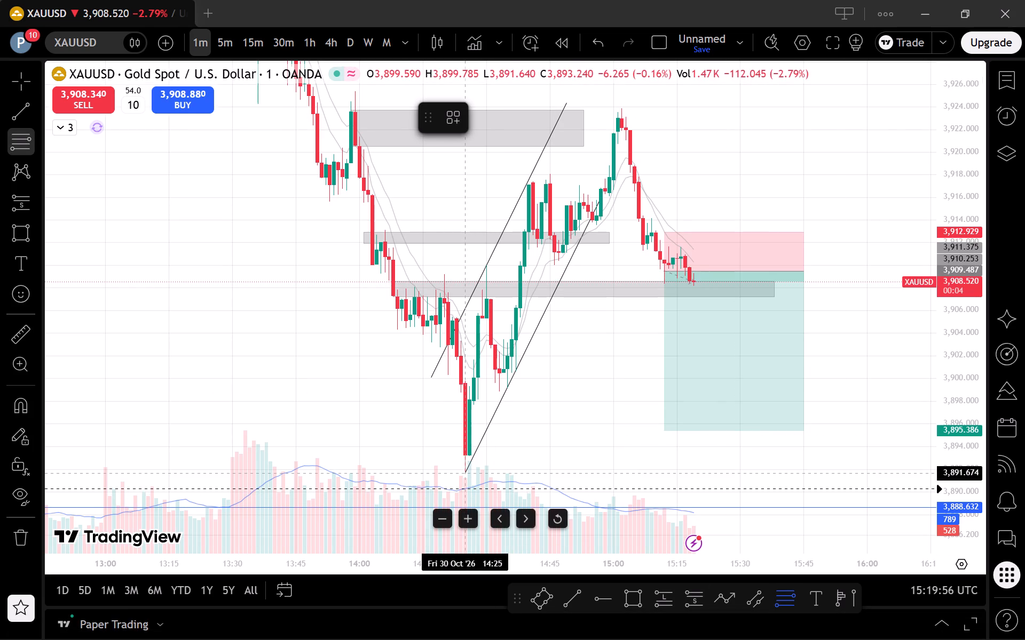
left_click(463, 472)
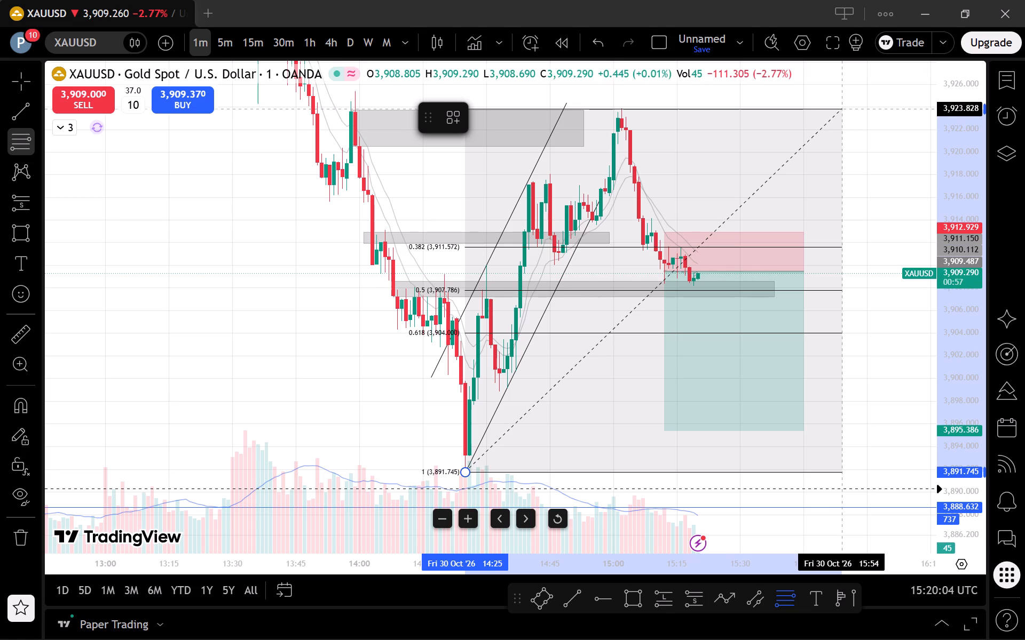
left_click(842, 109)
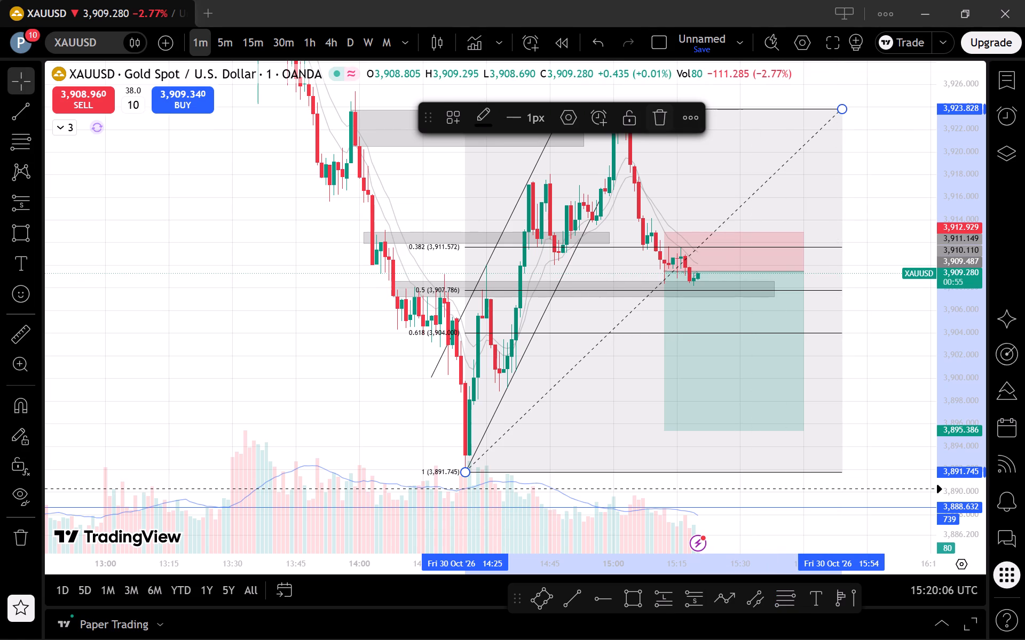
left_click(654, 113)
Examine the short position with its tightened stop against the preceding decline on the 5-minute timeframe.
scroll(868, 357, "up", 1)
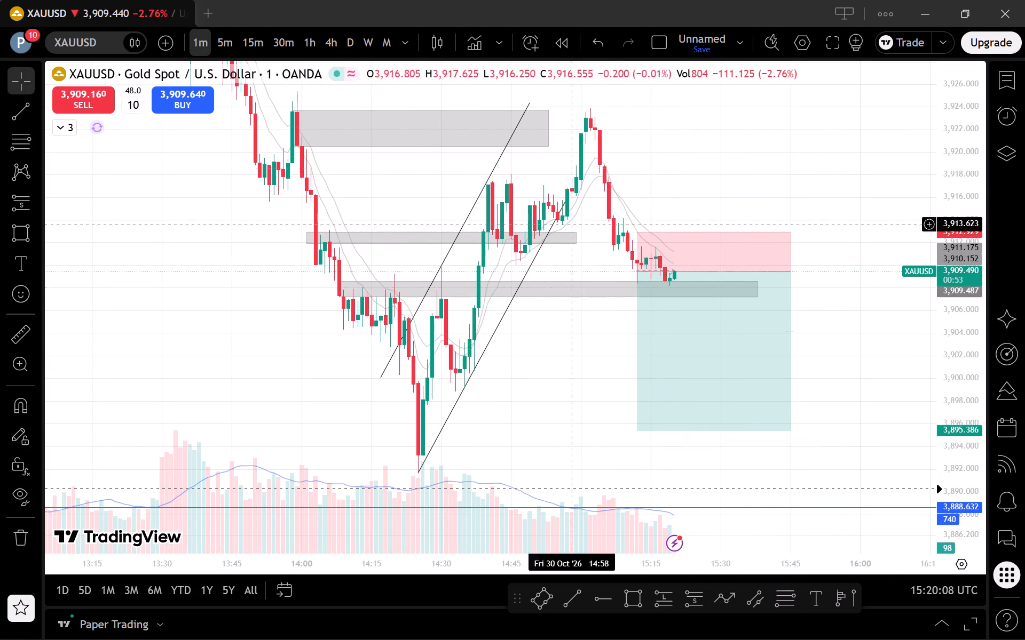
left_click(226, 42)
scroll(770, 369, "up", 2)
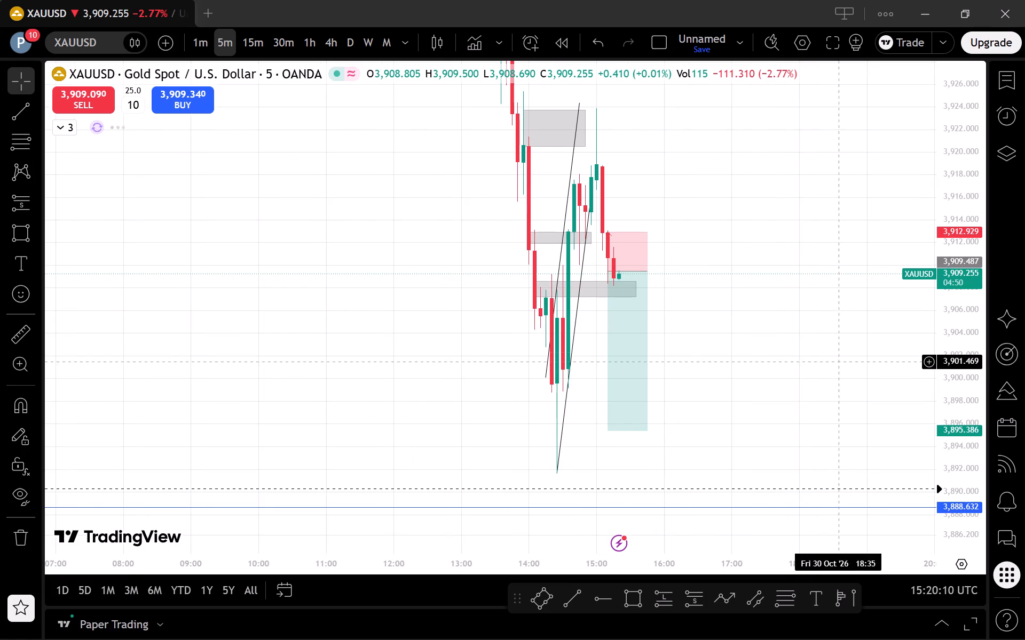
left_click_drag(801, 351, 893, 365)
left_click_drag(969, 274, 949, 411)
scroll(801, 342, "up", 1)
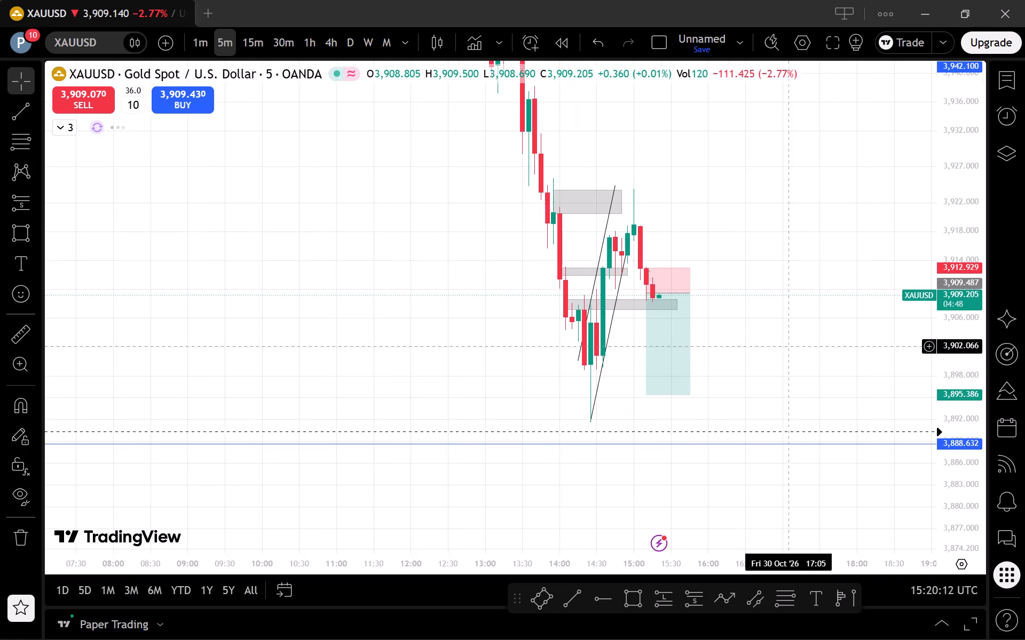
left_click_drag(800, 358, 904, 412)
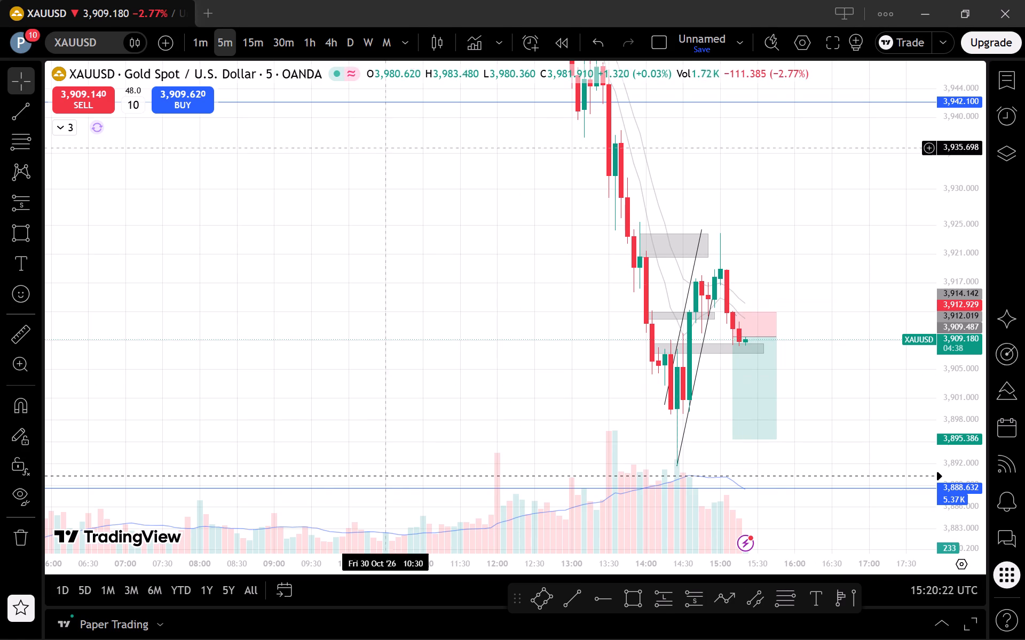
Return XAUUSD to the 1-minute timeframe and examine the latest candles around the short entry and the lowest grey zone.
left_click(203, 37)
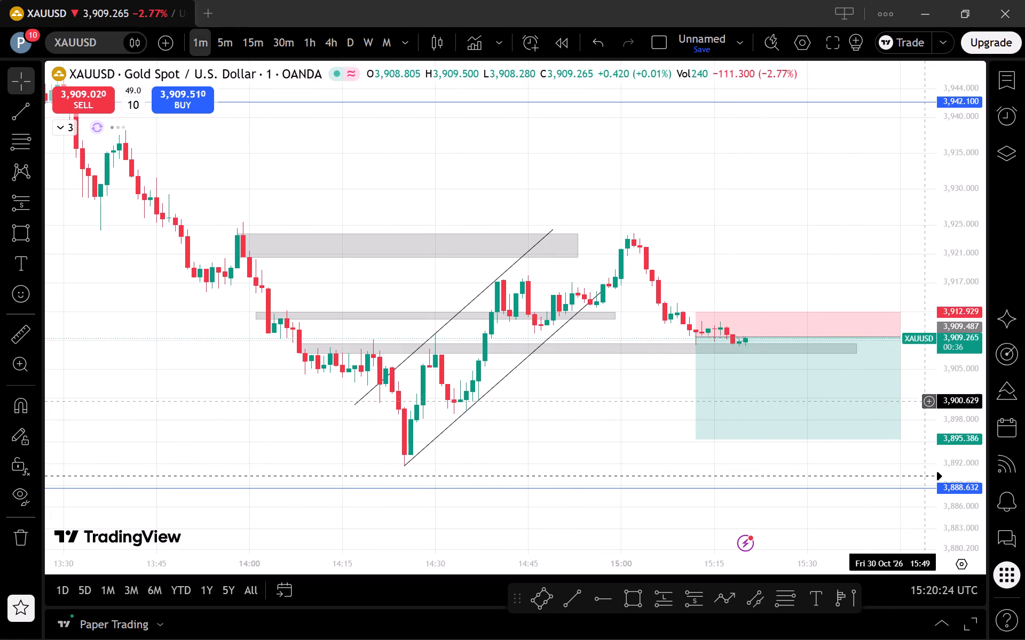
scroll(929, 397, "down", 3)
left_click_drag(933, 396, 833, 432)
left_click_drag(954, 465, 938, 357)
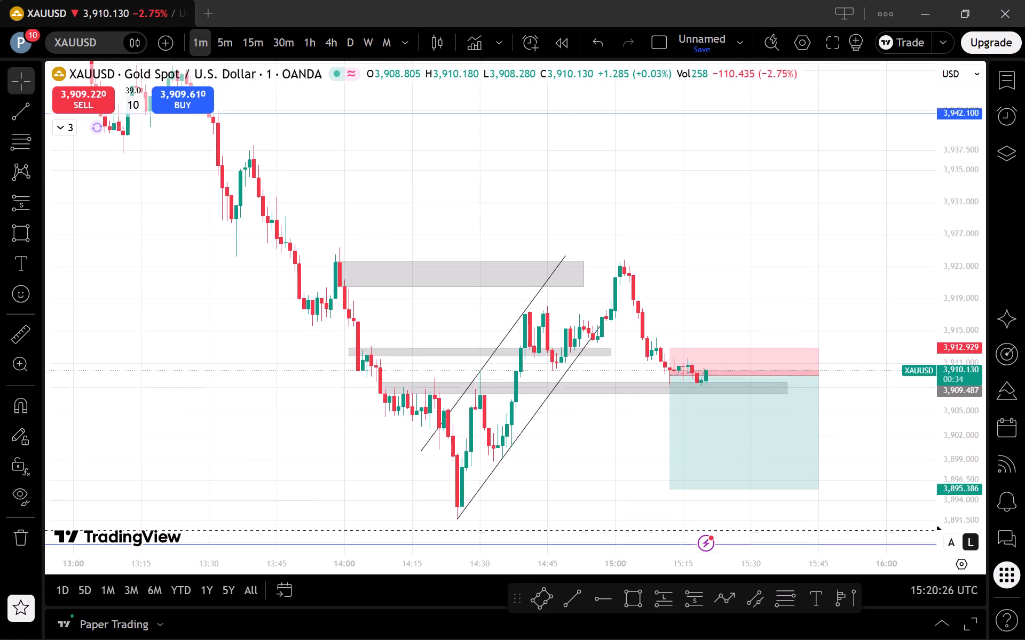
left_click_drag(938, 357, 922, 329)
scroll(879, 390, "up", 1)
left_click_drag(884, 440, 893, 379)
left_click_drag(969, 457, 951, 422)
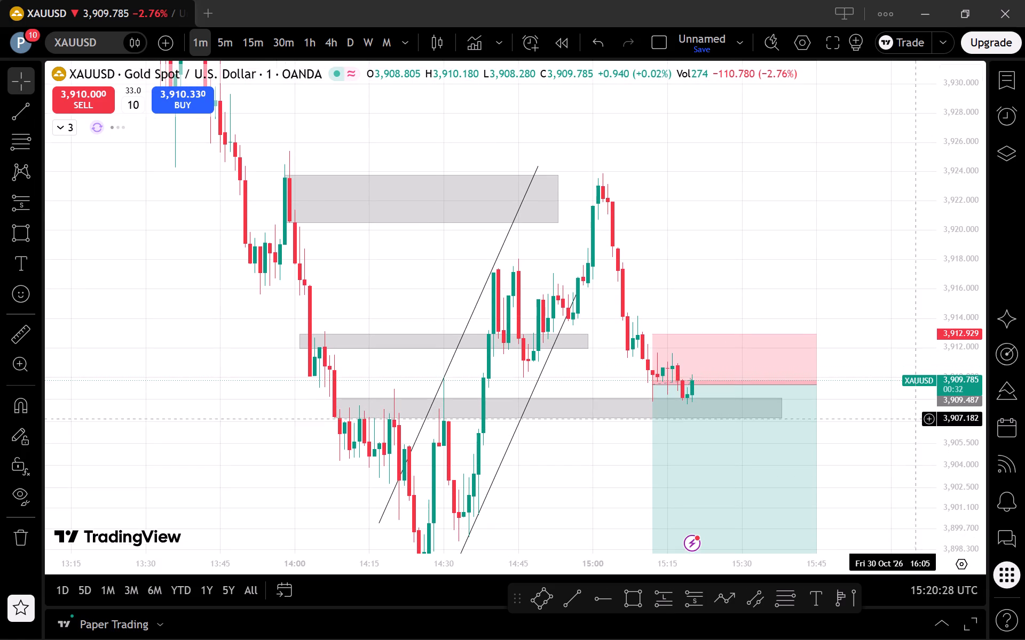
left_click_drag(890, 467, 904, 425)
left_click_drag(887, 445, 892, 381)
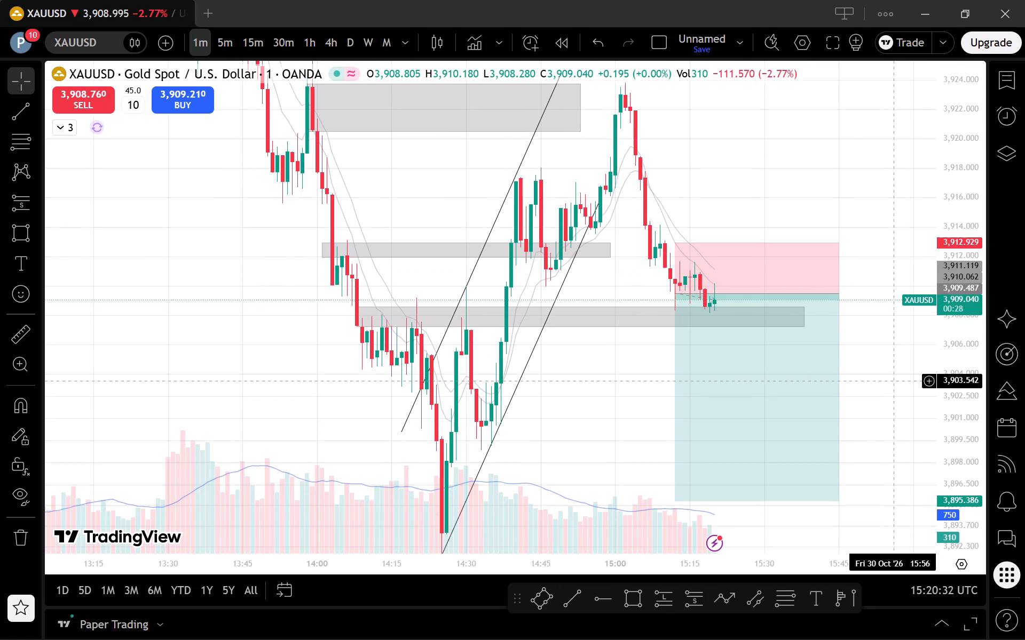
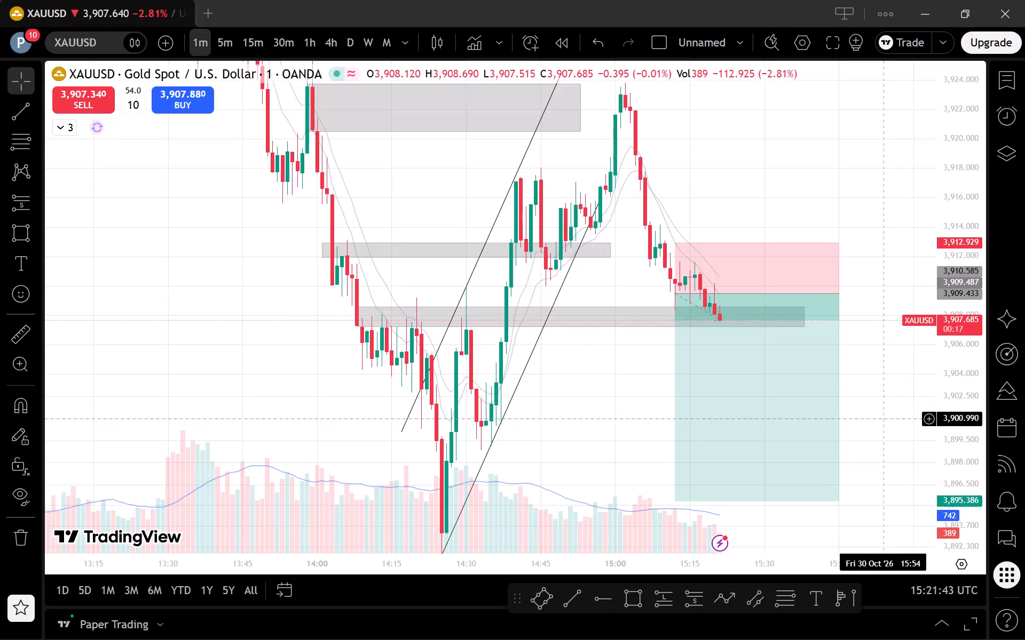
Examine the latest 1-minute candles at the lowest grey zone within the short position.
scroll(886, 419, "up", 1)
left_click_drag(879, 419, 829, 355)
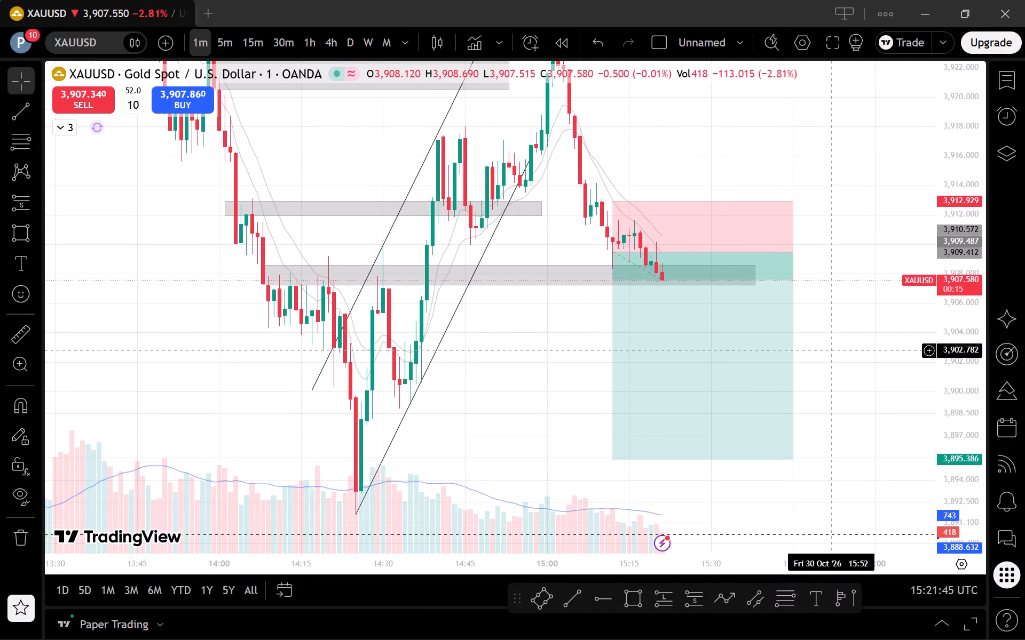
scroll(839, 355, "down", 2)
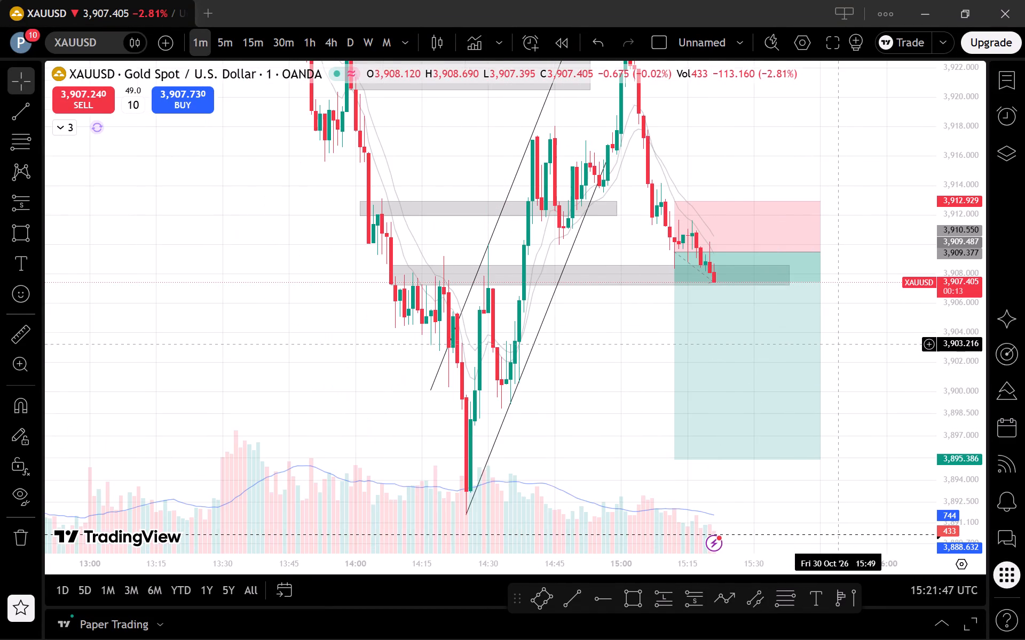
left_click_drag(857, 352, 856, 395)
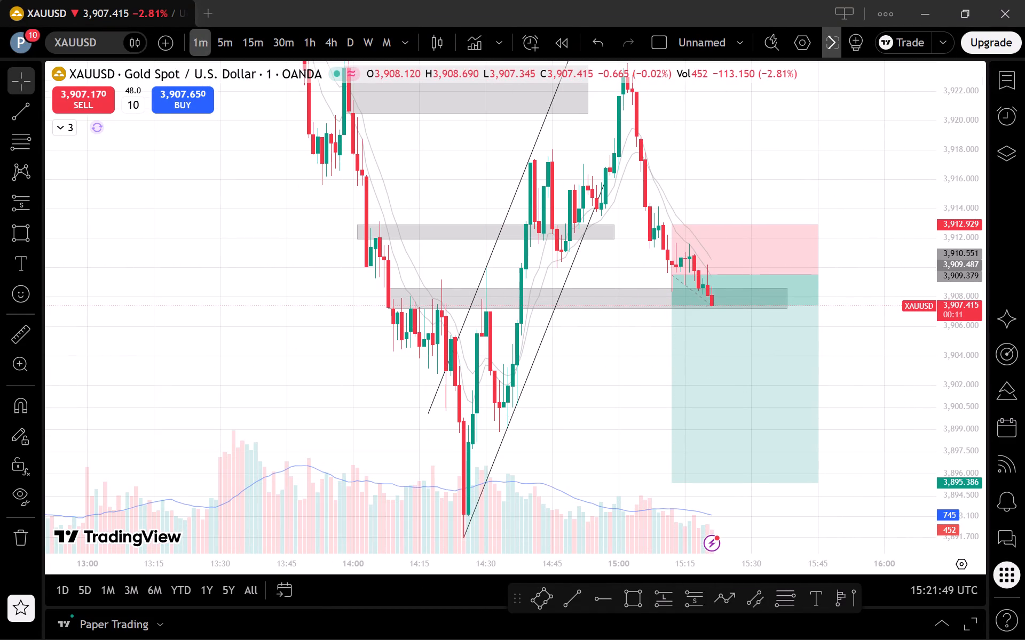
Examine the short position against the preceding decline and the 3,888.632 line on the 5-minute timeframe, and check it on the 15-minute timeframe.
left_click(225, 38)
scroll(734, 191, "up", 2)
left_click_drag(956, 225, 960, 299)
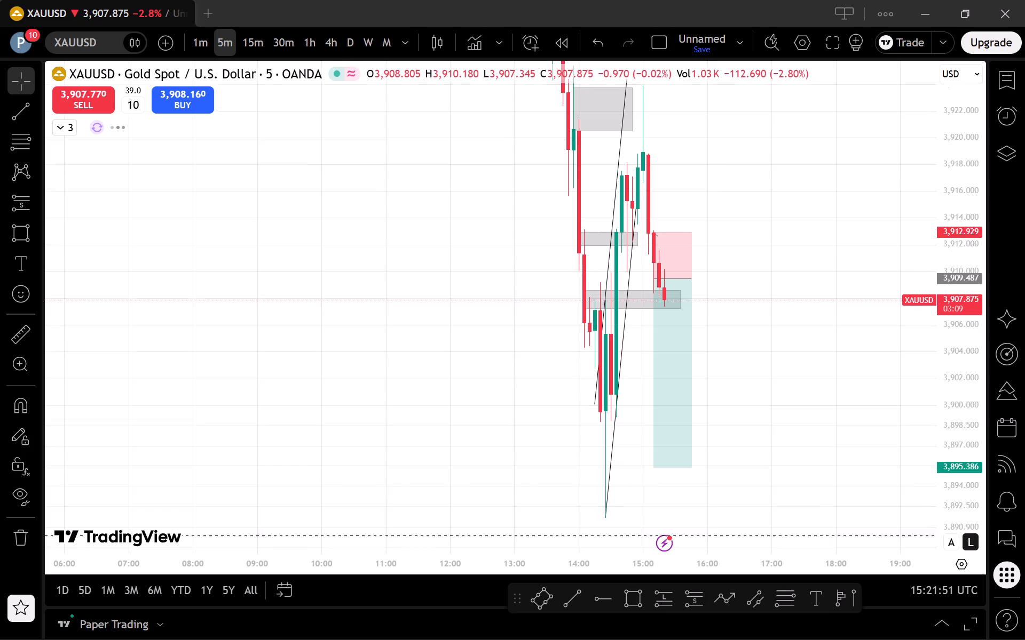
left_click_drag(960, 299, 952, 444)
scroll(845, 323, "up", 1)
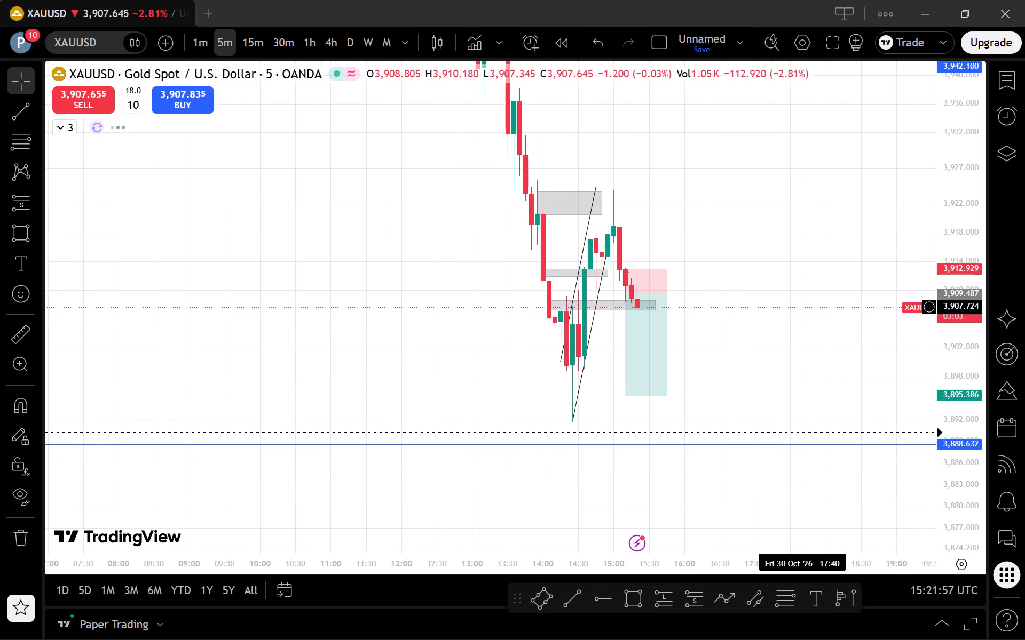
scroll(803, 307, "down", 1)
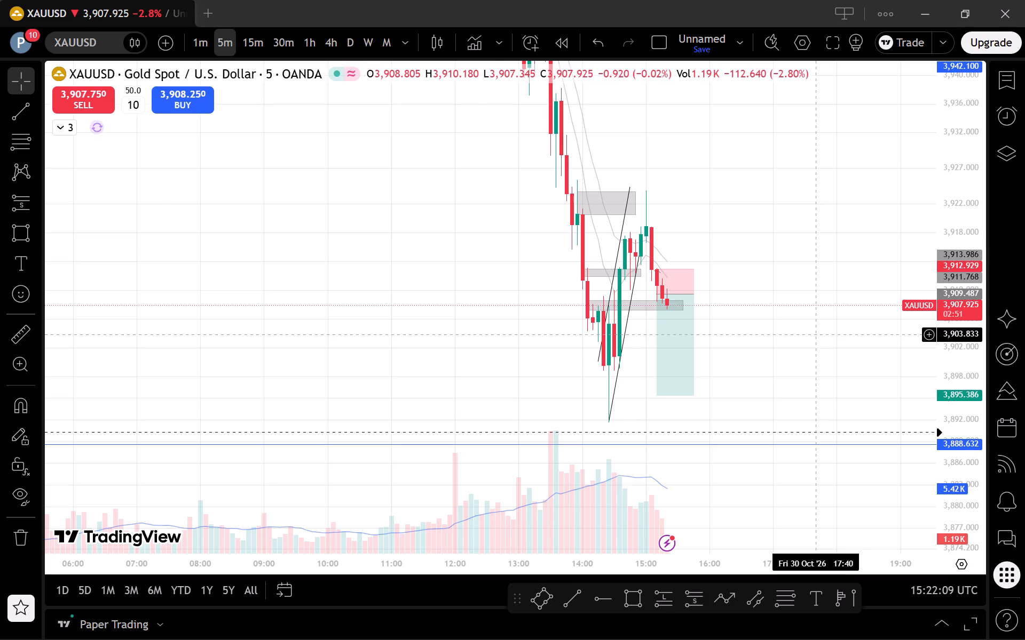
scroll(817, 334, "up", 1)
left_click_drag(795, 331, 872, 362)
left_click_drag(955, 300, 963, 401)
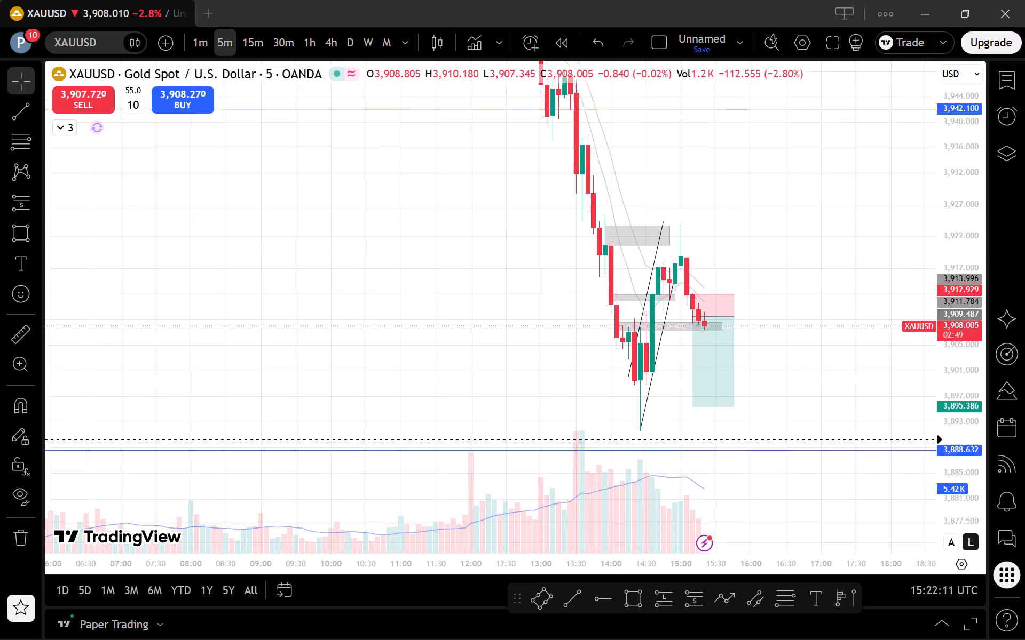
left_click_drag(963, 401, 950, 322)
left_click(948, 318)
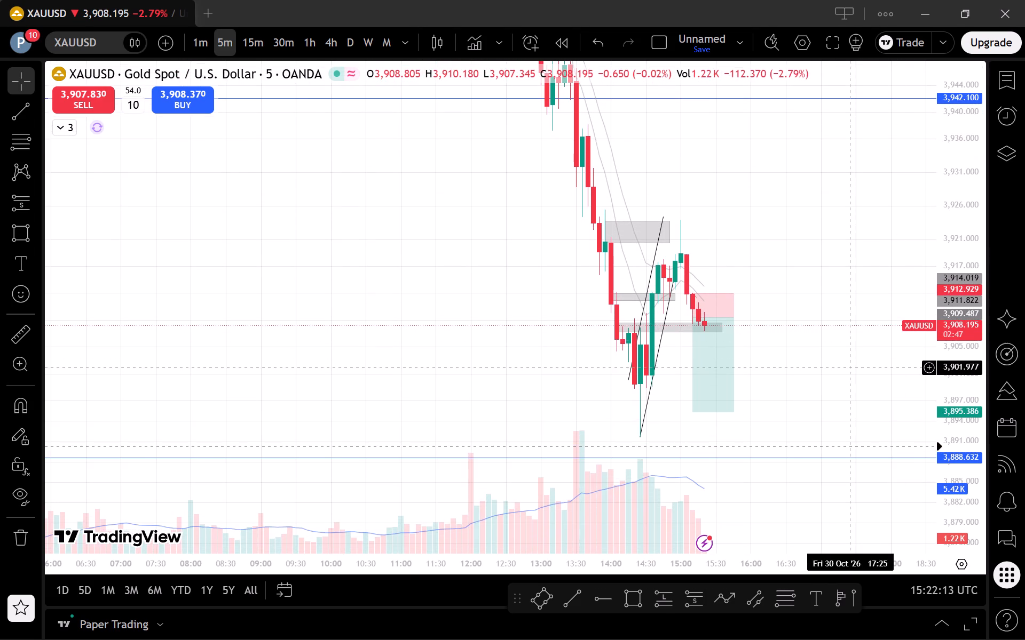
left_click_drag(847, 367, 868, 352)
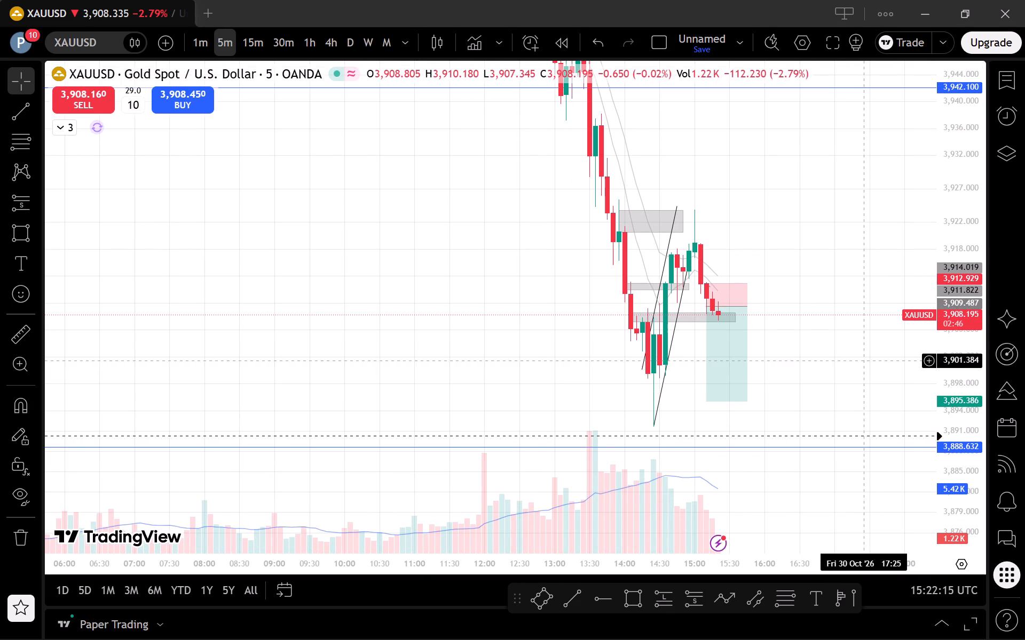
left_click(252, 33)
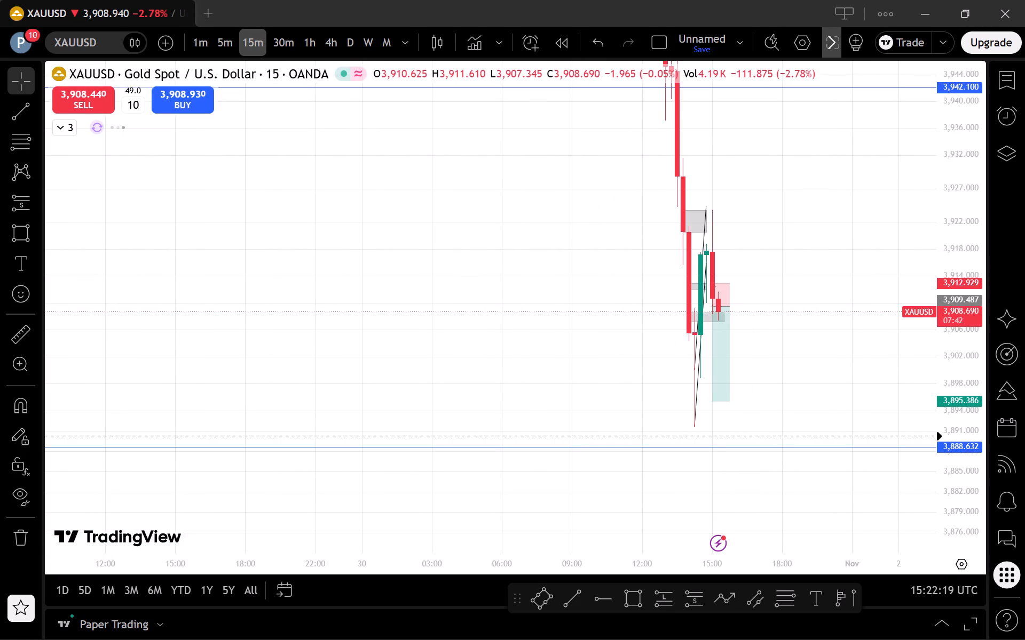
Return XAUUSD to the 1-minute timeframe and examine the latest candles around the short entry, the grey zones and the channel.
left_click(198, 35)
left_click_drag(981, 473, 955, 391)
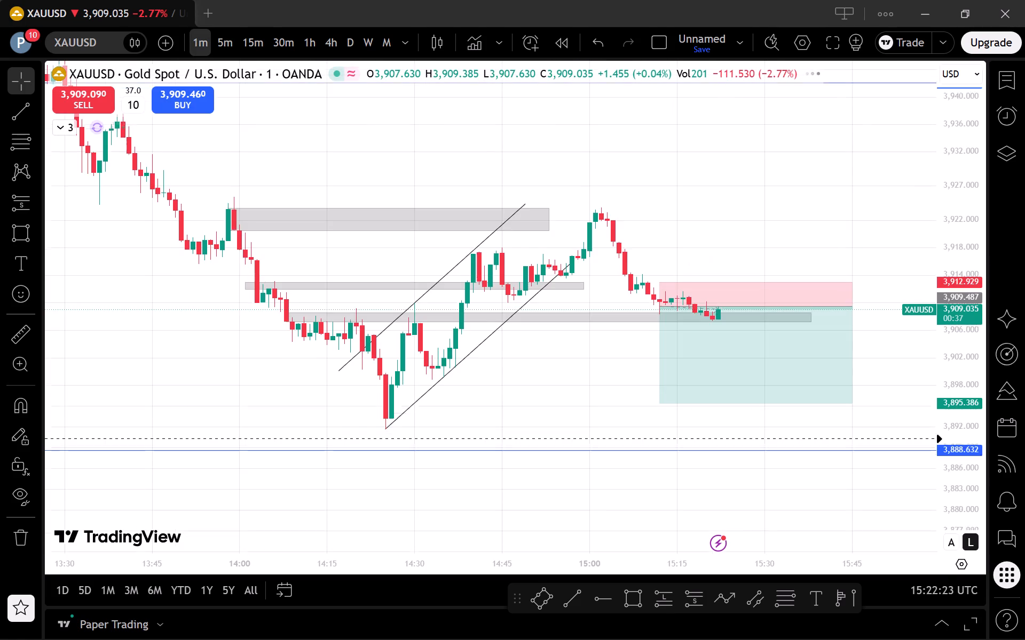
left_click_drag(955, 391, 932, 156)
left_click_drag(910, 367, 866, 386)
left_click_drag(946, 385, 947, 460)
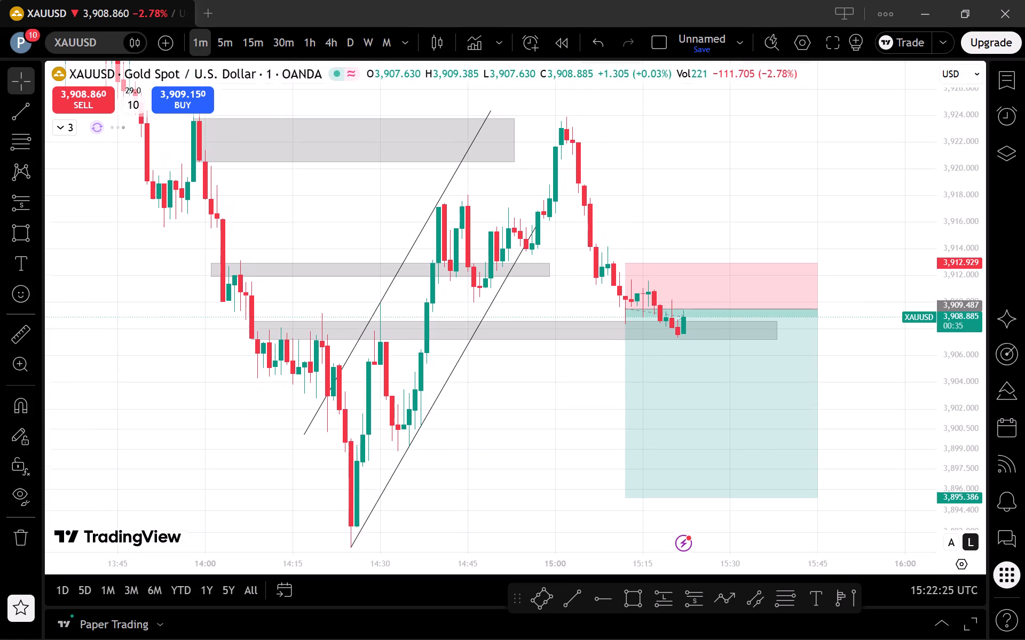
left_click_drag(905, 444, 888, 471)
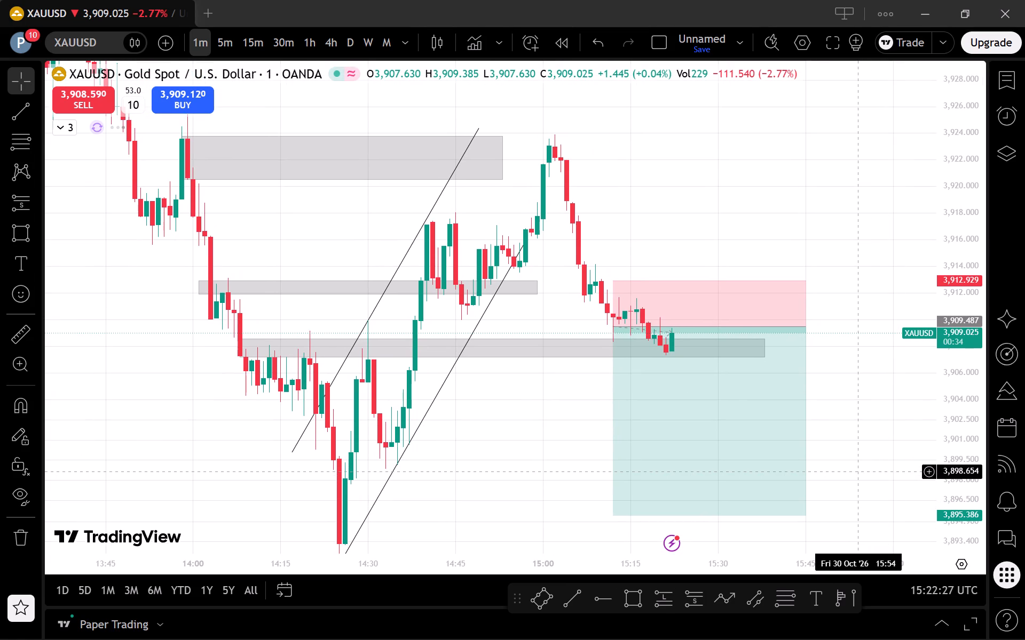
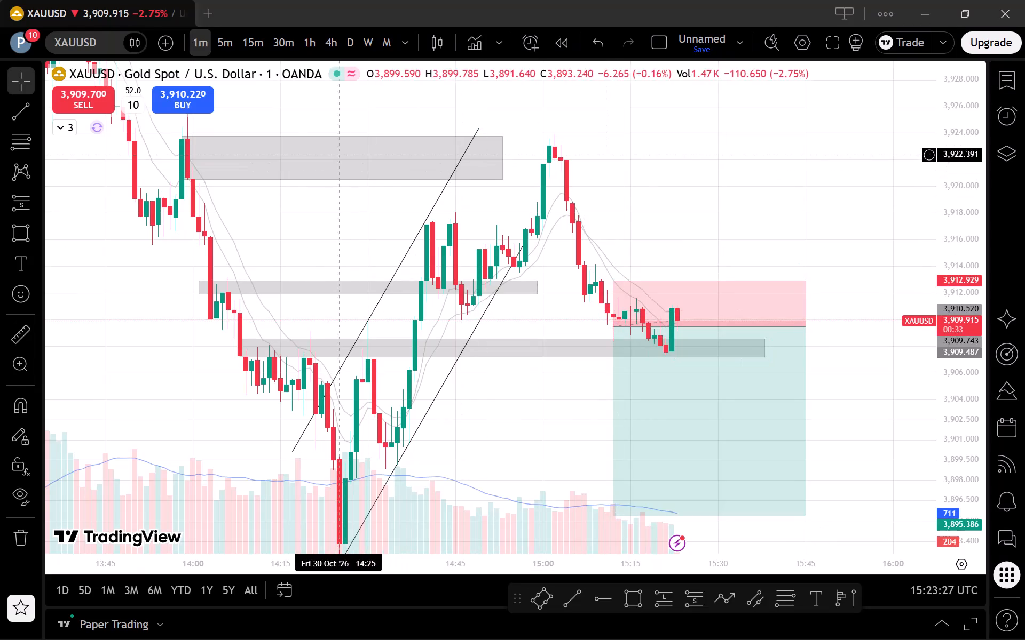
Check the XAUUSD short position on the 5-minute timeframe, then examine its latest candles between entry and stop on the 1-minute timeframe.
left_click(216, 29)
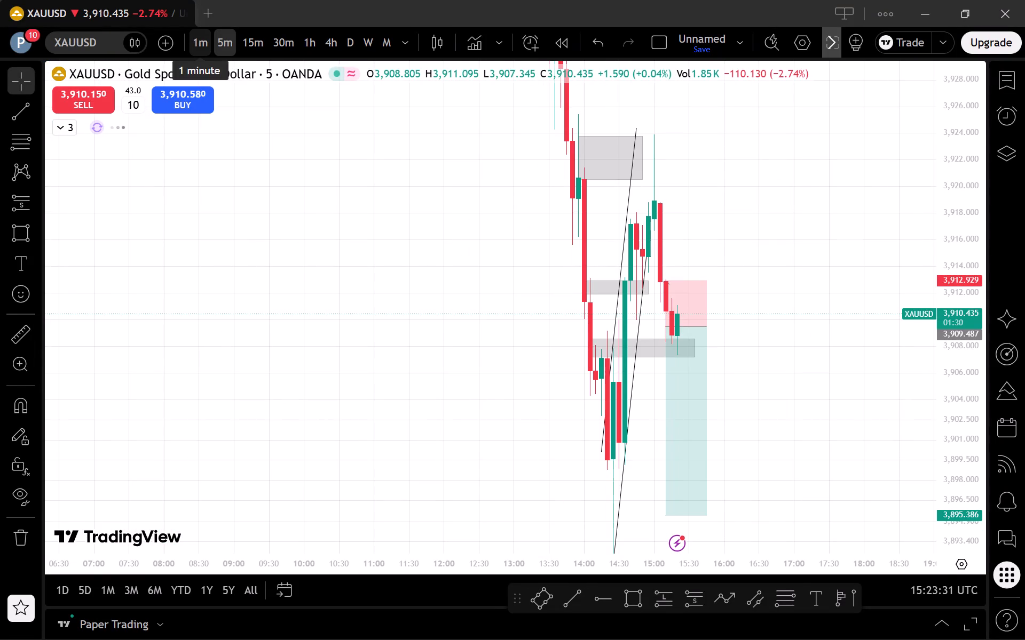
left_click(200, 38)
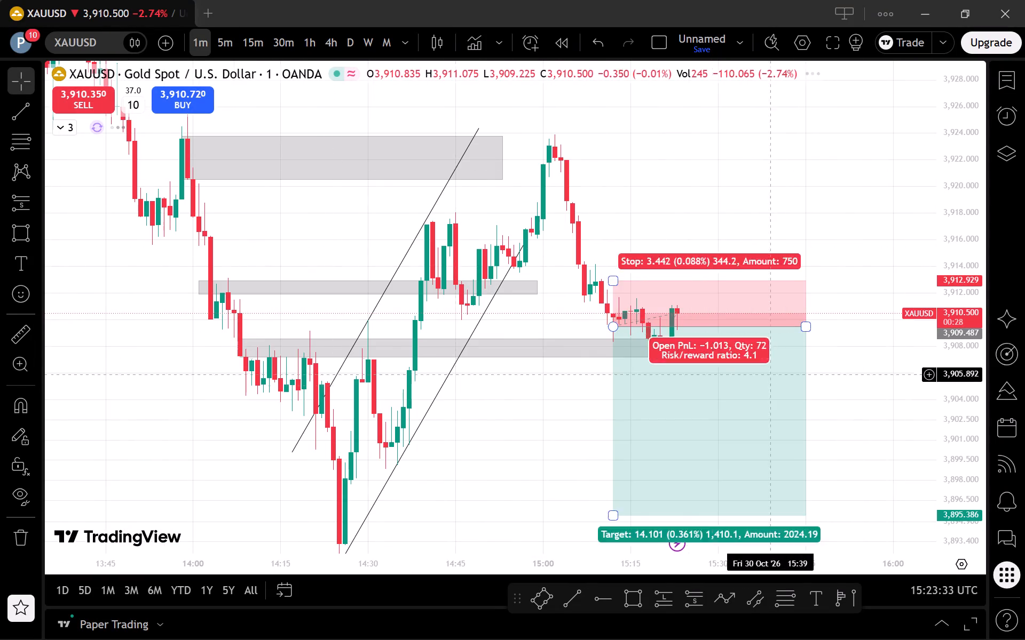
scroll(877, 406, "down", 1)
left_click_drag(952, 450, 942, 382)
left_click_drag(901, 423, 879, 375)
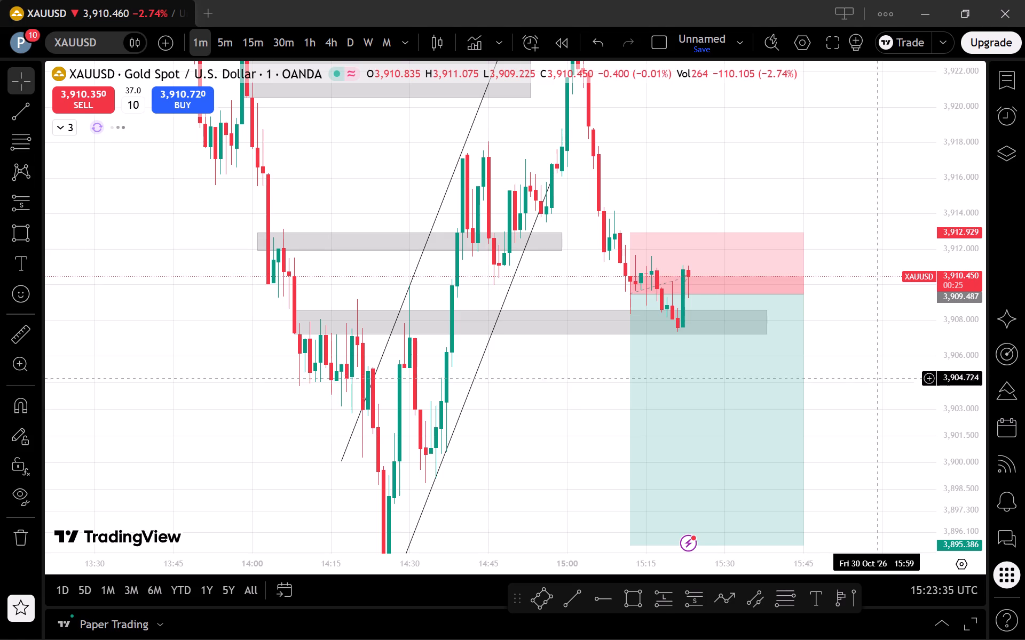
scroll(847, 443, "up", 2)
left_click_drag(849, 448, 857, 456)
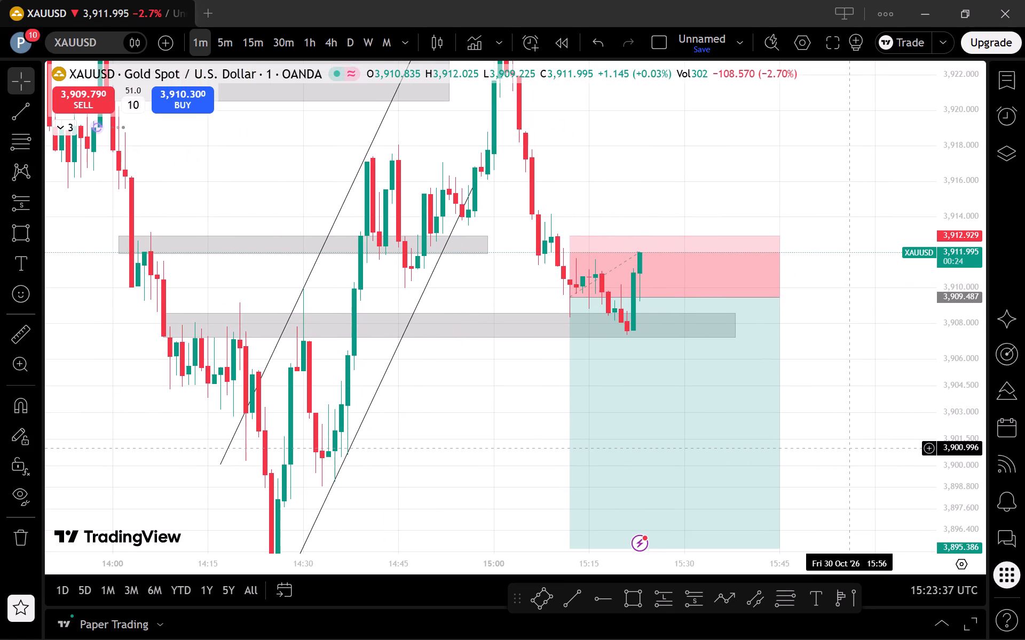
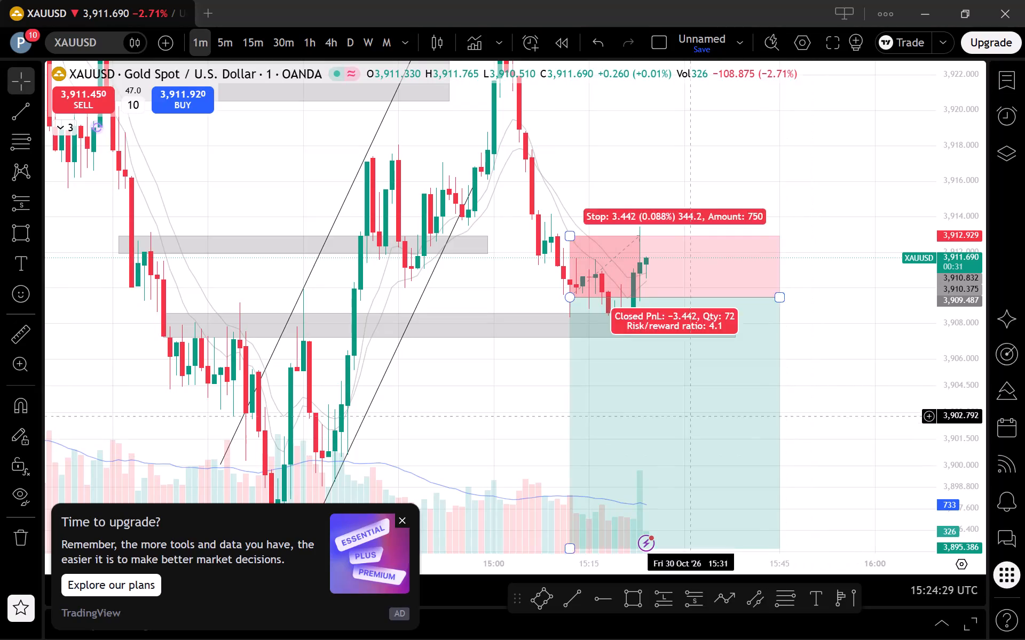
Dismiss the upgrade advertisement covering the lower part of the chart.
left_click(407, 516)
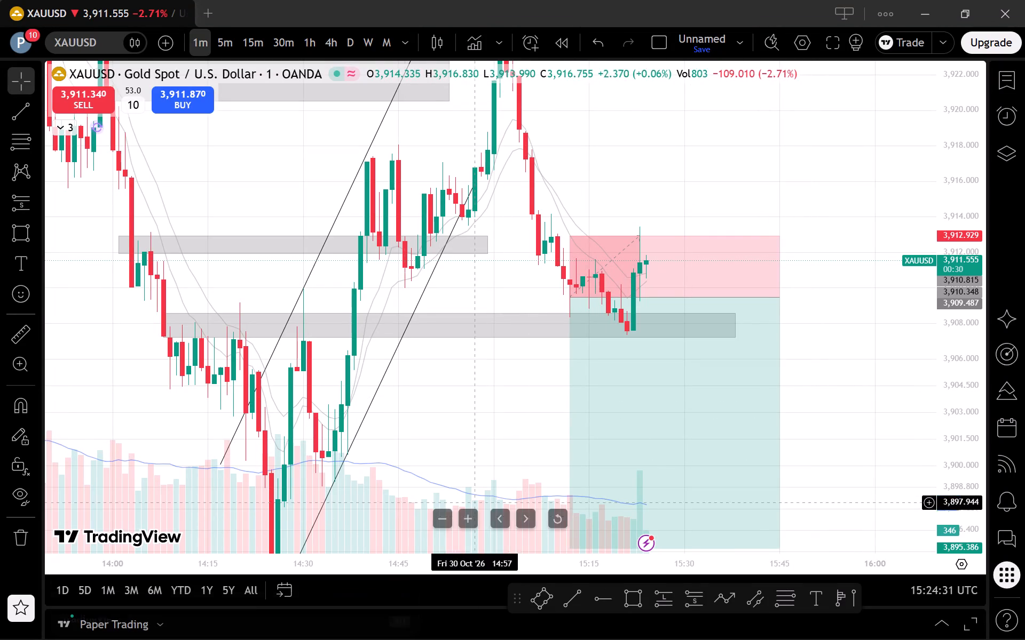
Delete the thin grey rectangle zone between about 3,912 and 3,913, spanning 14:01 to 14:59, from the XAUUSD 1-minute chart.
left_click_drag(966, 309, 948, 410)
left_click_drag(878, 399, 846, 372)
scroll(846, 372, "down", 1)
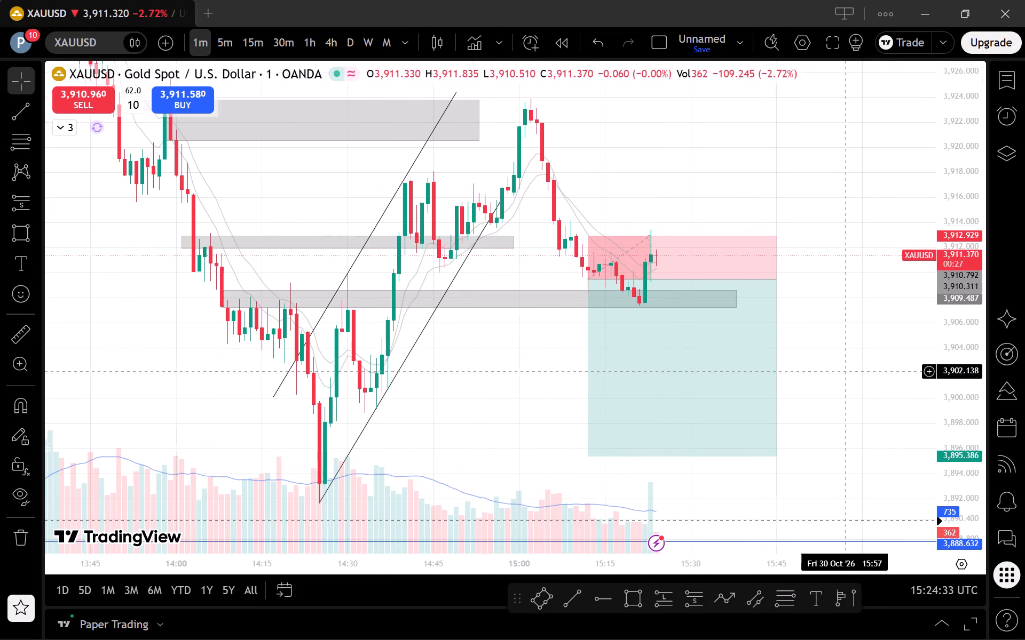
left_click(503, 249)
left_click(747, 117)
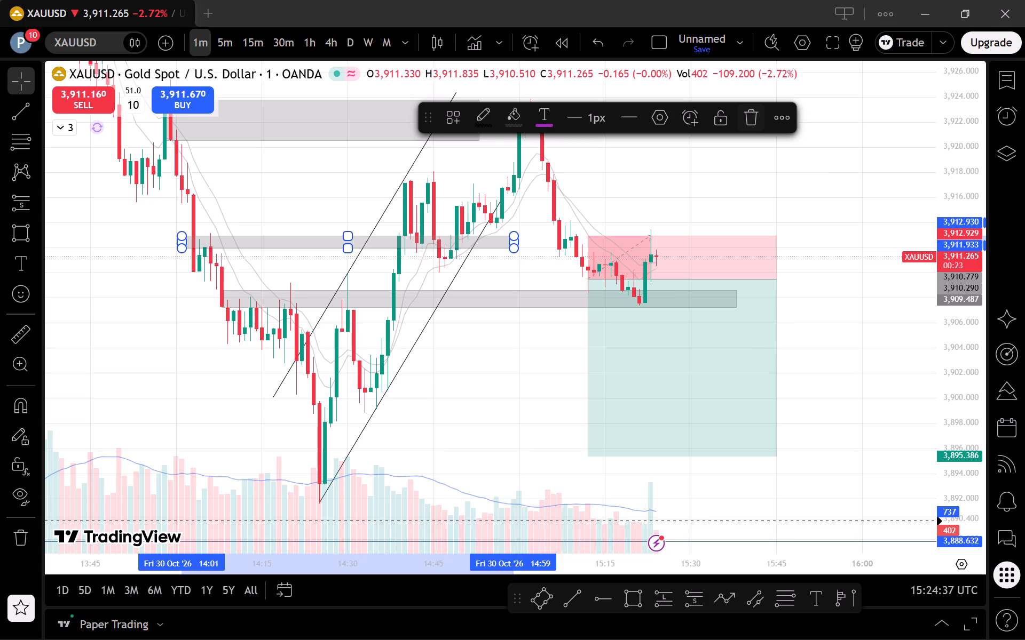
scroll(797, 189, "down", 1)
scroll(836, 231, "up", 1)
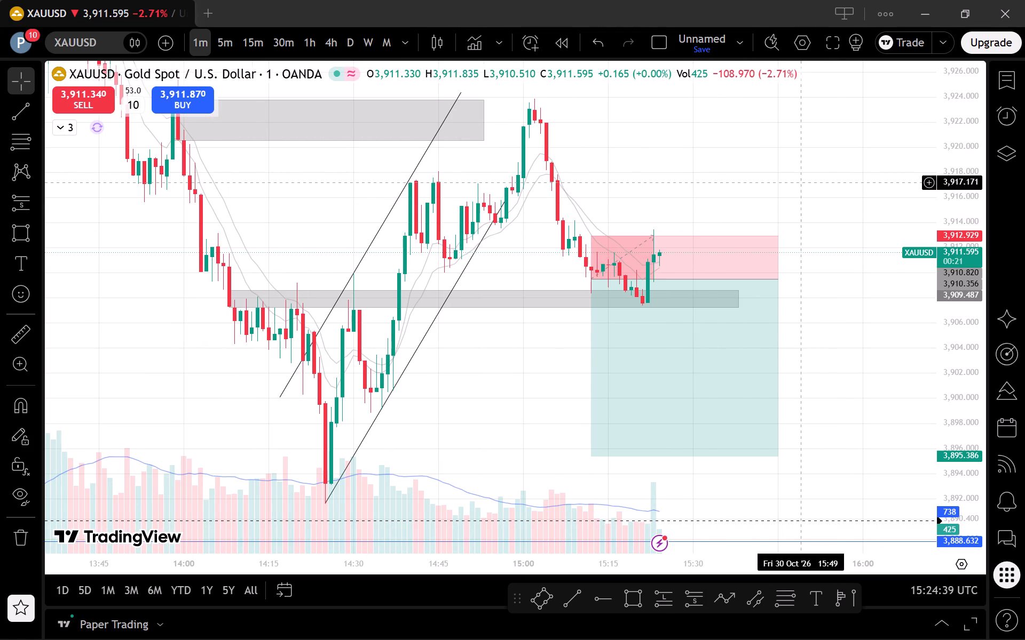
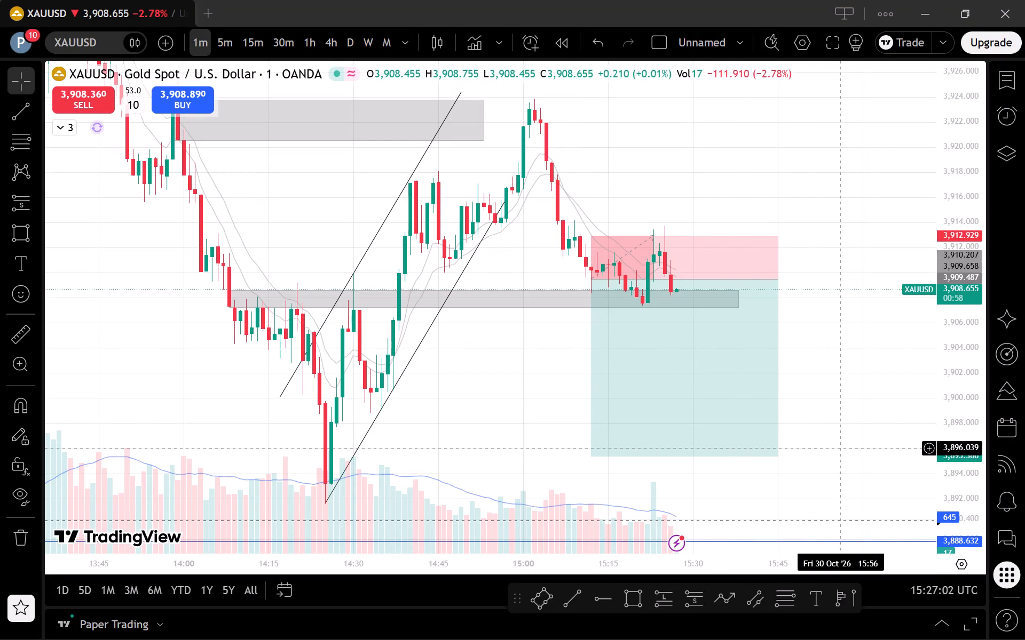
Check XAUUSD price against the short position and the lower grey zone on the 5-minute chart, and again on the 1-minute chart.
left_click(227, 37)
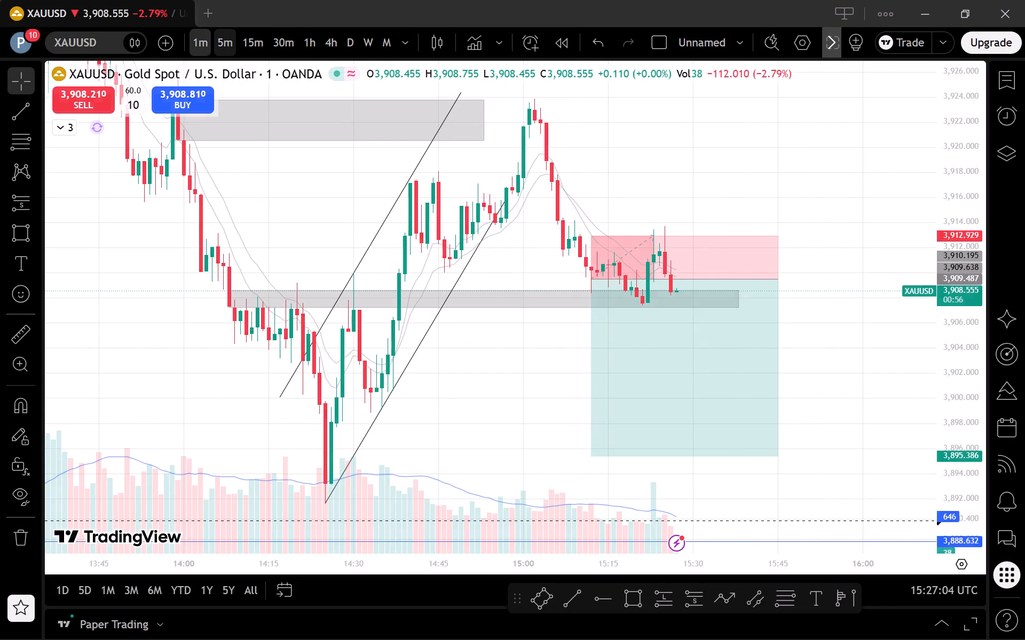
scroll(786, 368, "up", 1)
left_click_drag(959, 348, 963, 462)
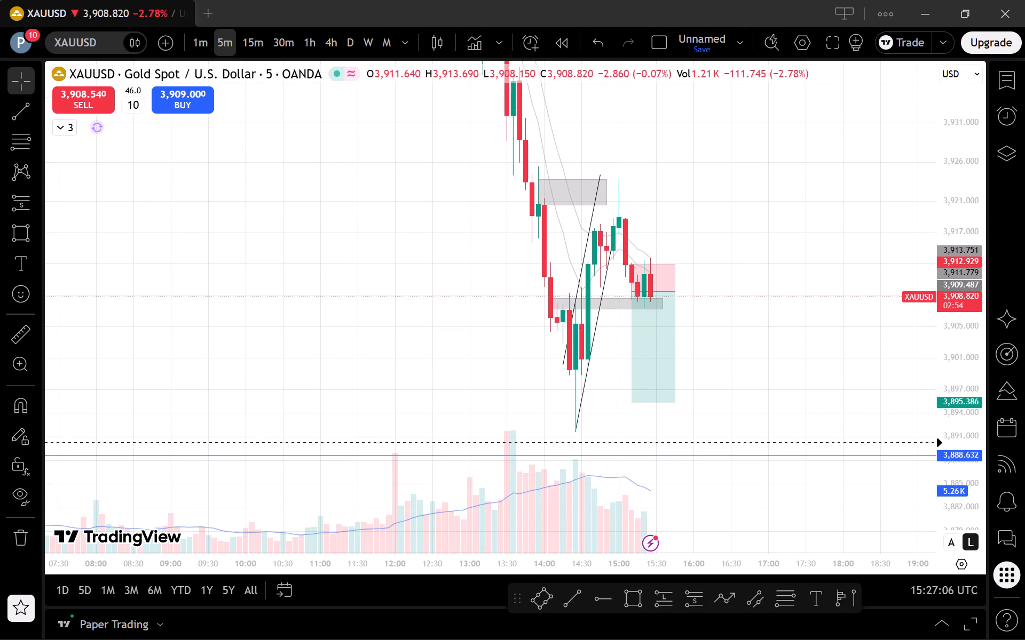
left_click(204, 41)
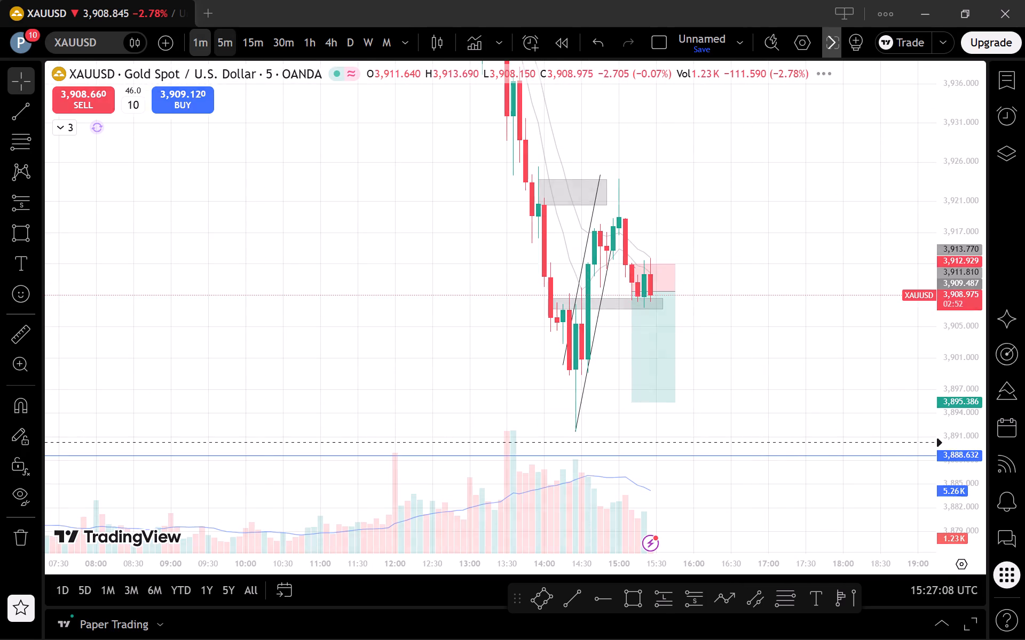
scroll(766, 404, "down", 1)
left_click_drag(973, 441, 918, 289)
left_click_drag(835, 347, 817, 431)
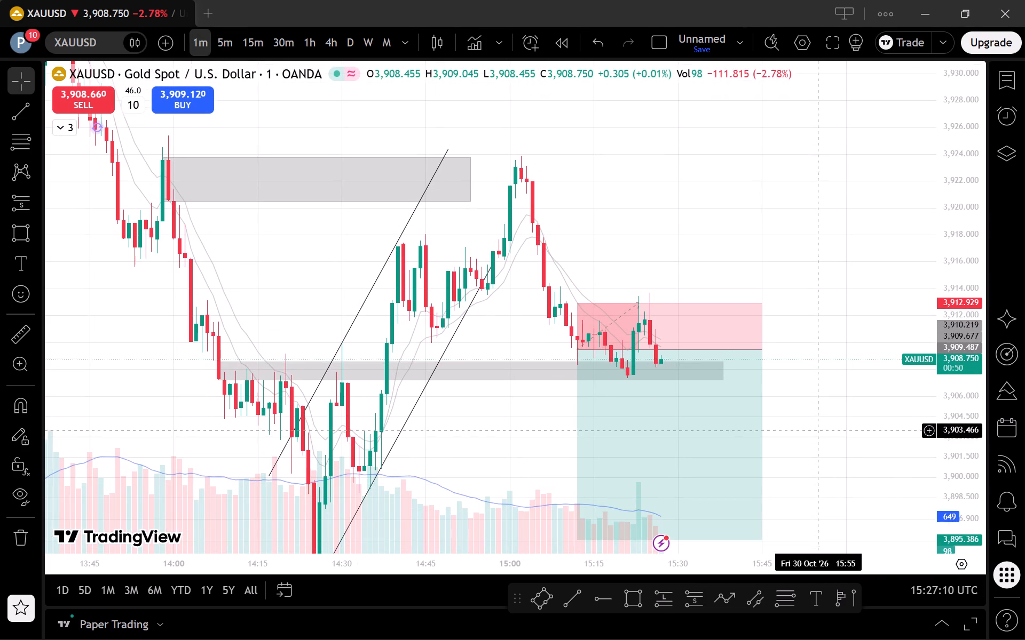
left_click_drag(951, 482, 941, 444)
left_click_drag(870, 471, 885, 389)
left_click_drag(856, 434, 868, 422)
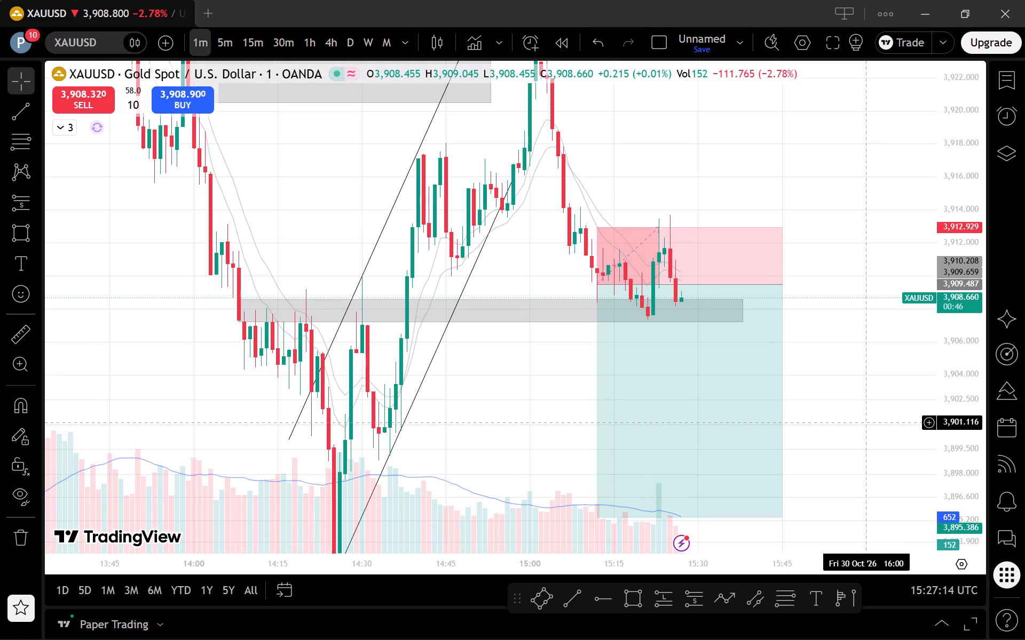
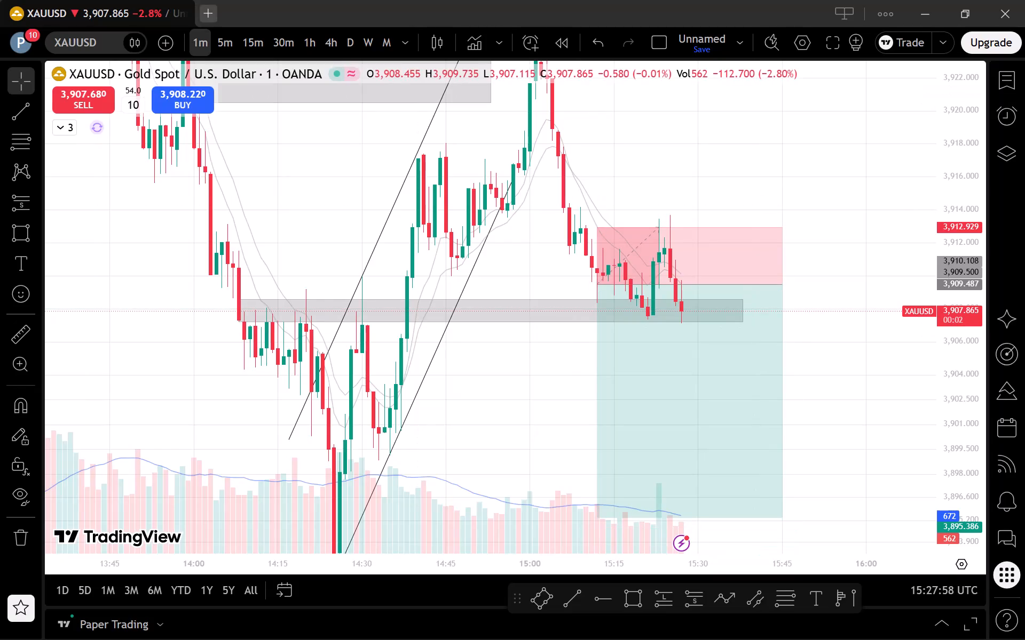
Check the XAUUSD decline and the short position on the 5-minute chart, and again on the 15-minute chart.
left_click(230, 36)
scroll(628, 298, "up", 1)
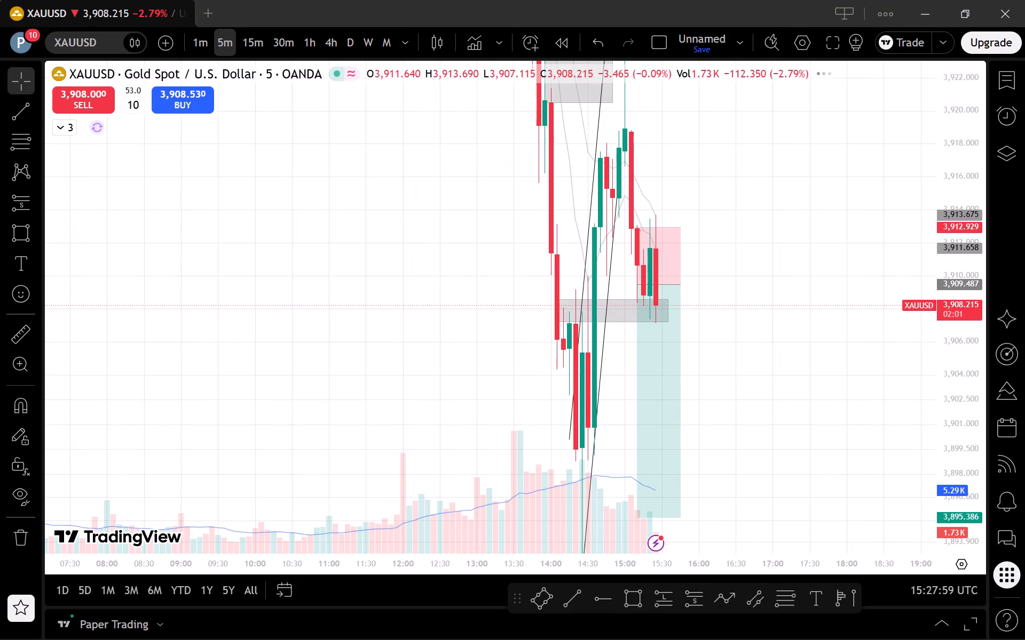
left_click_drag(967, 254, 955, 424)
scroll(891, 399, "up", 3)
left_click_drag(766, 394, 830, 403)
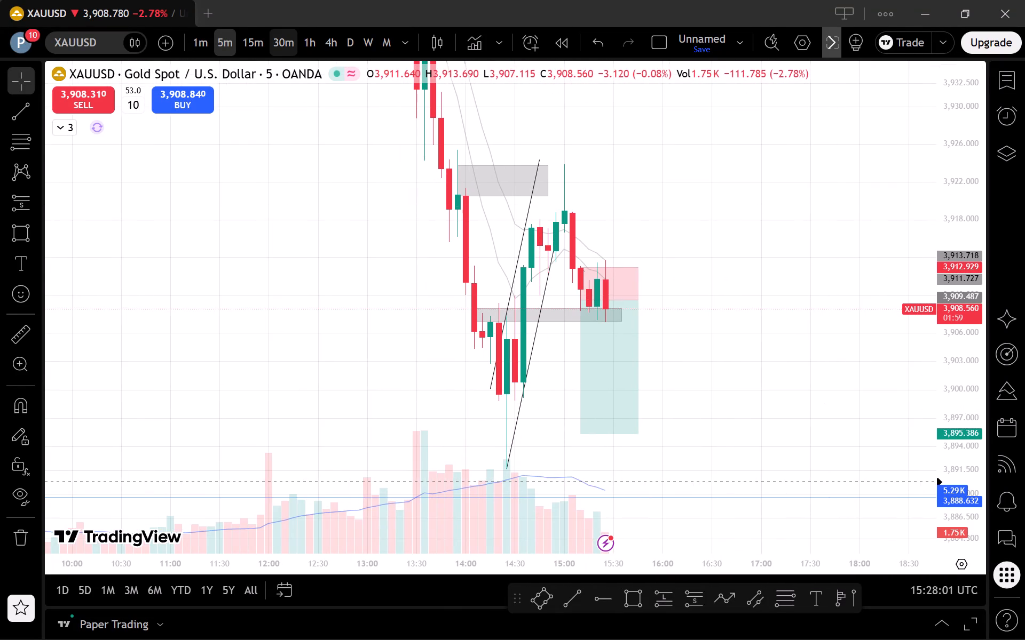
left_click(258, 35)
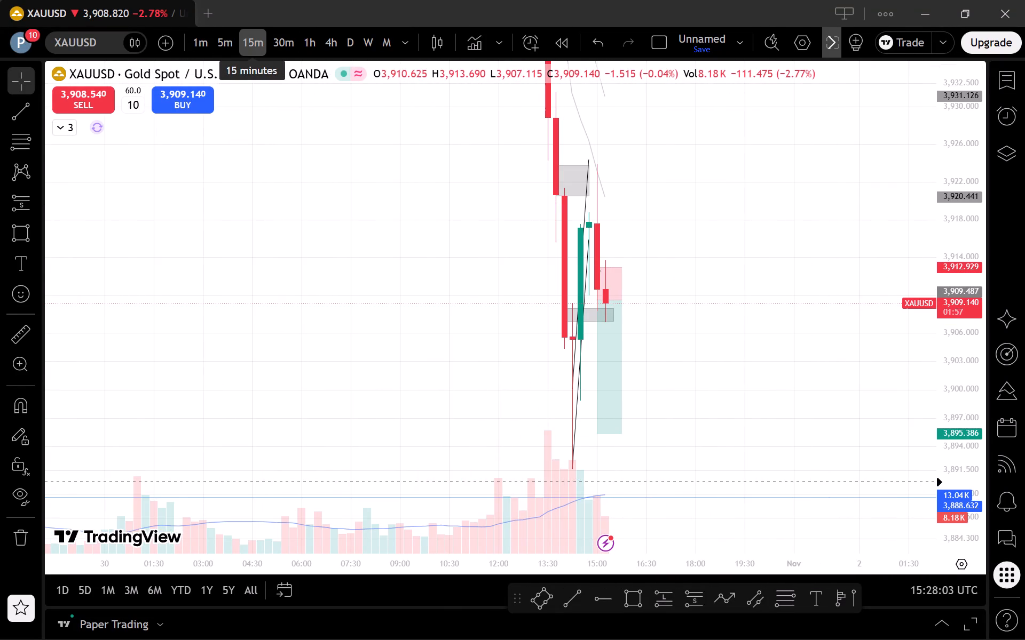
Monitor XAUUSD price on the 1-minute chart against the short position's entry, stop and target and the lower grey zone.
left_click(197, 37)
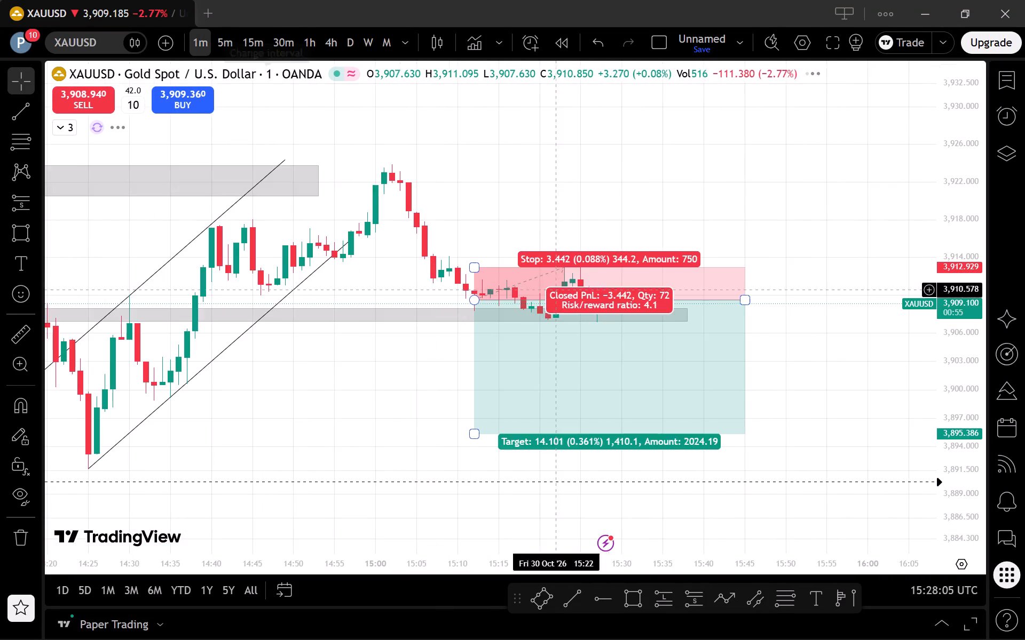
scroll(633, 313, "down", 2)
left_click_drag(955, 486, 932, 327)
scroll(865, 314, "down", 1)
left_click_drag(859, 325, 858, 343)
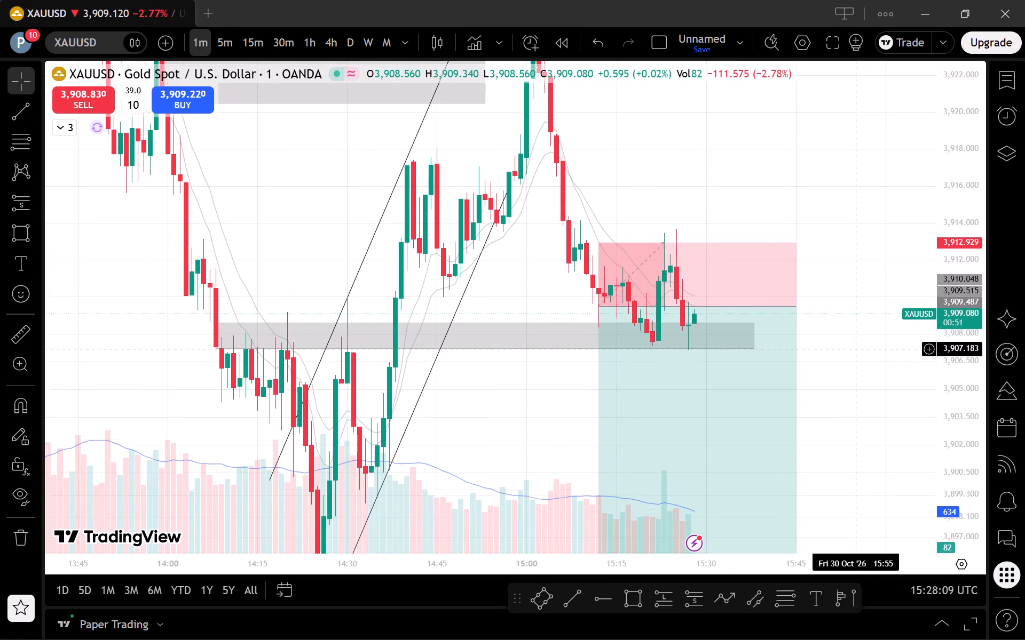
left_click_drag(858, 343, 856, 340)
scroll(857, 343, "down", 1)
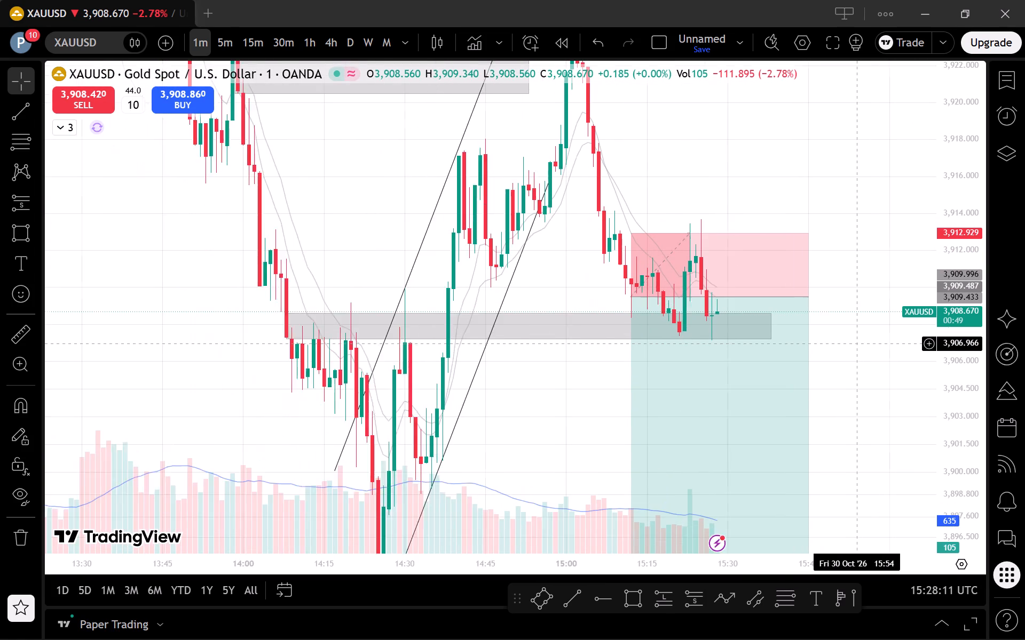
scroll(857, 343, "down", 1)
scroll(857, 343, "up", 1)
left_click_drag(864, 343, 816, 261)
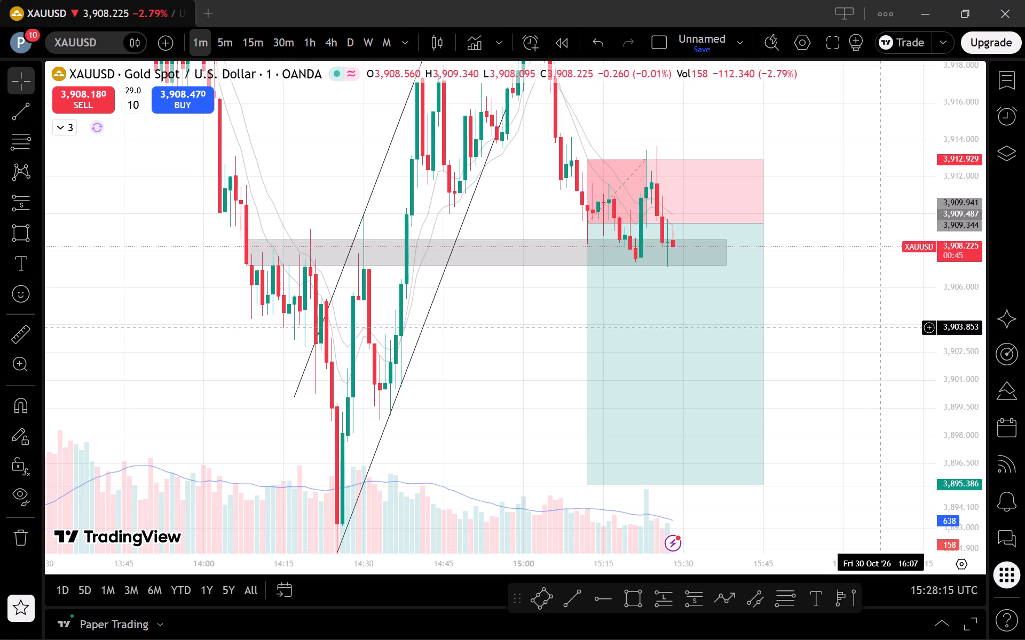
left_click_drag(949, 334, 957, 412)
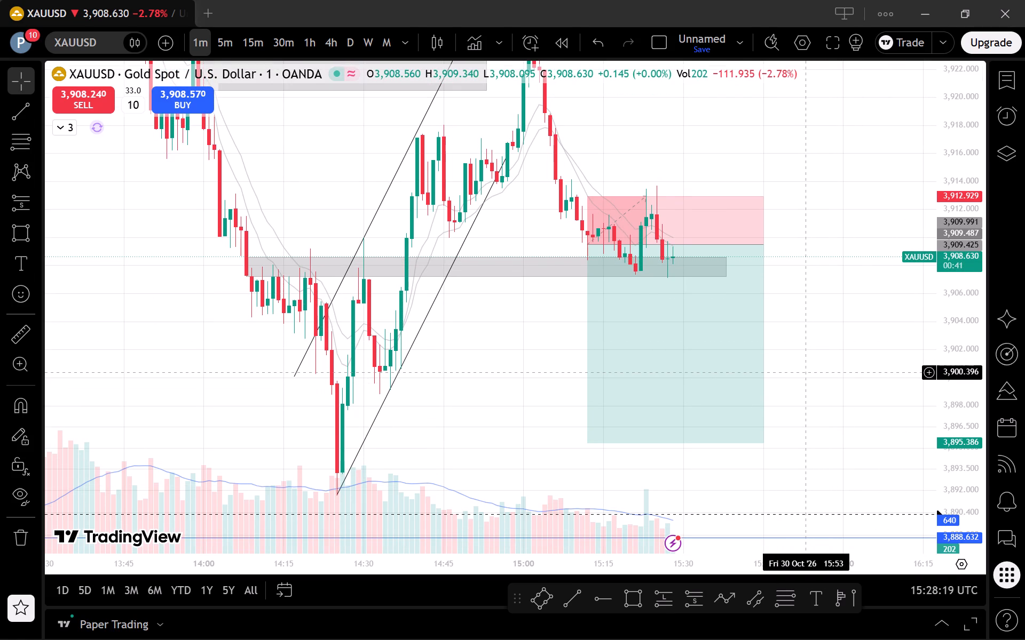
left_click_drag(815, 410, 806, 407)
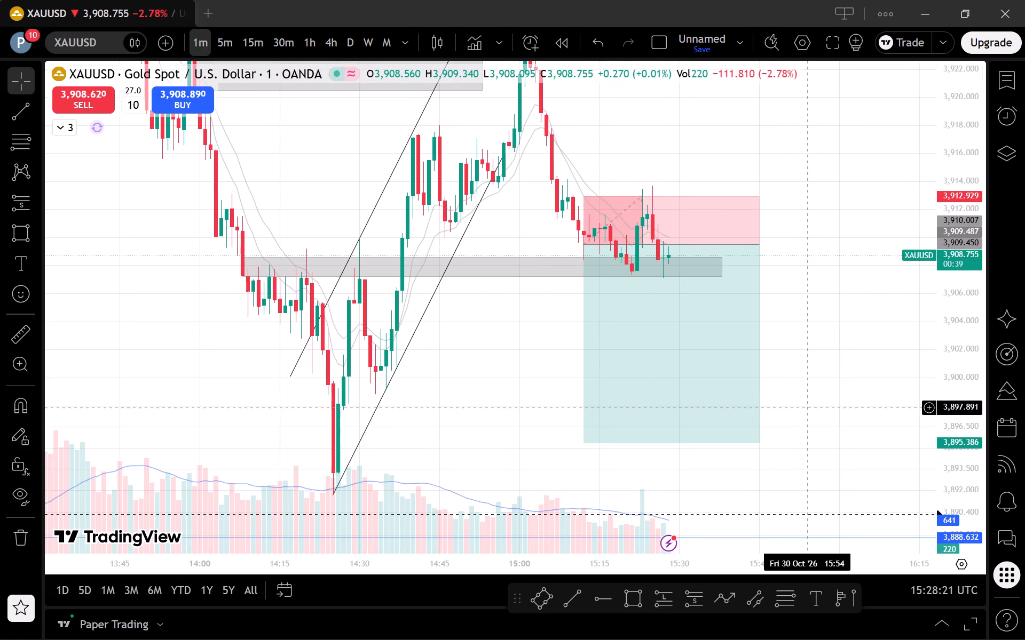
left_click_drag(810, 412, 827, 430)
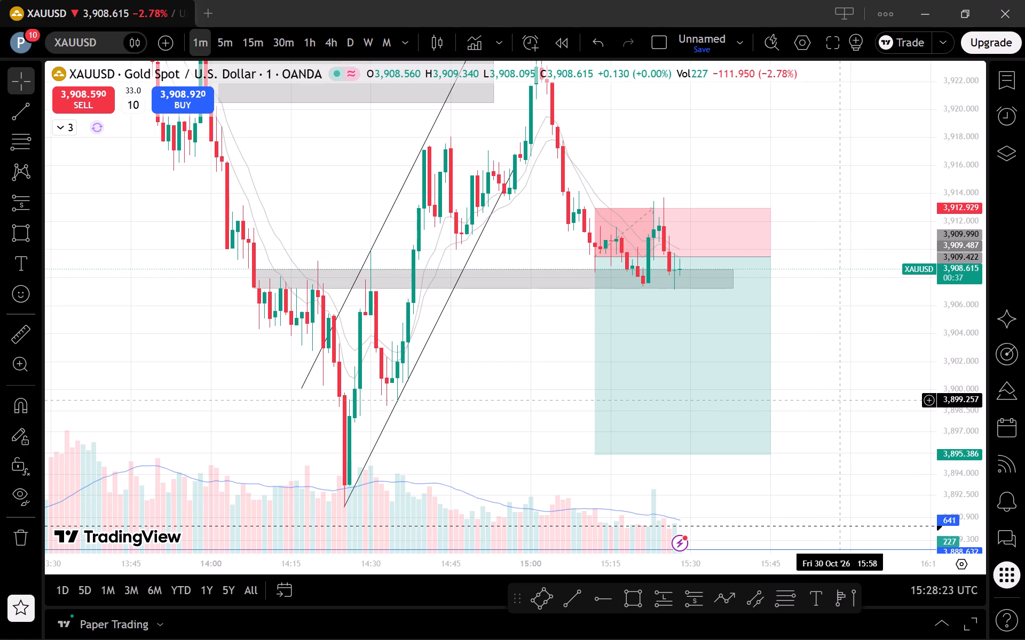
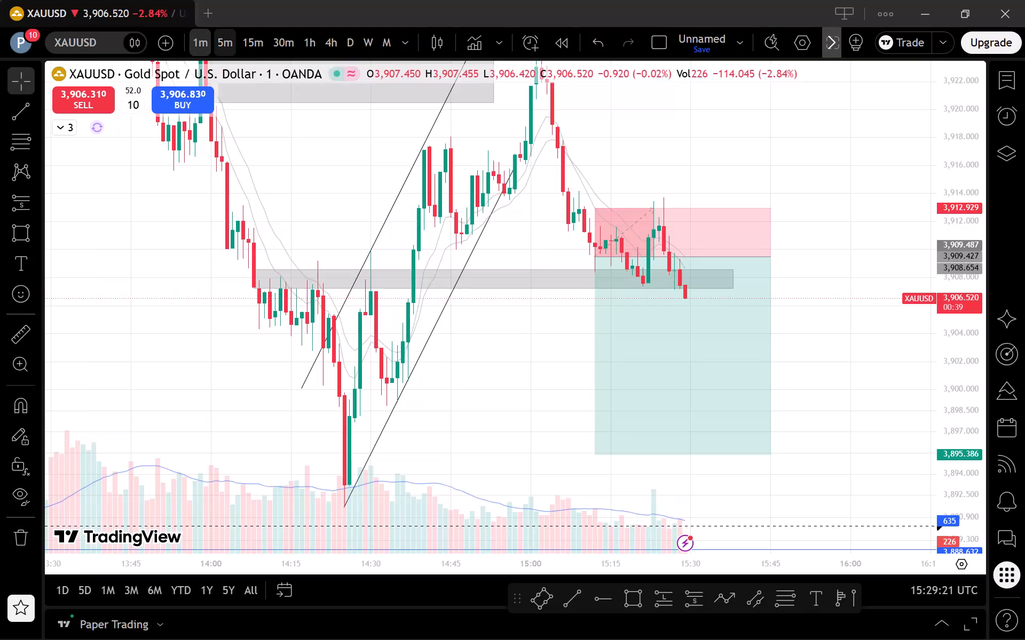
Check XAUUSD briefly on the 5-minute chart, then examine price against the short position and lower grey zone on the 1-minute chart.
left_click(228, 44)
scroll(622, 321, "up", 3)
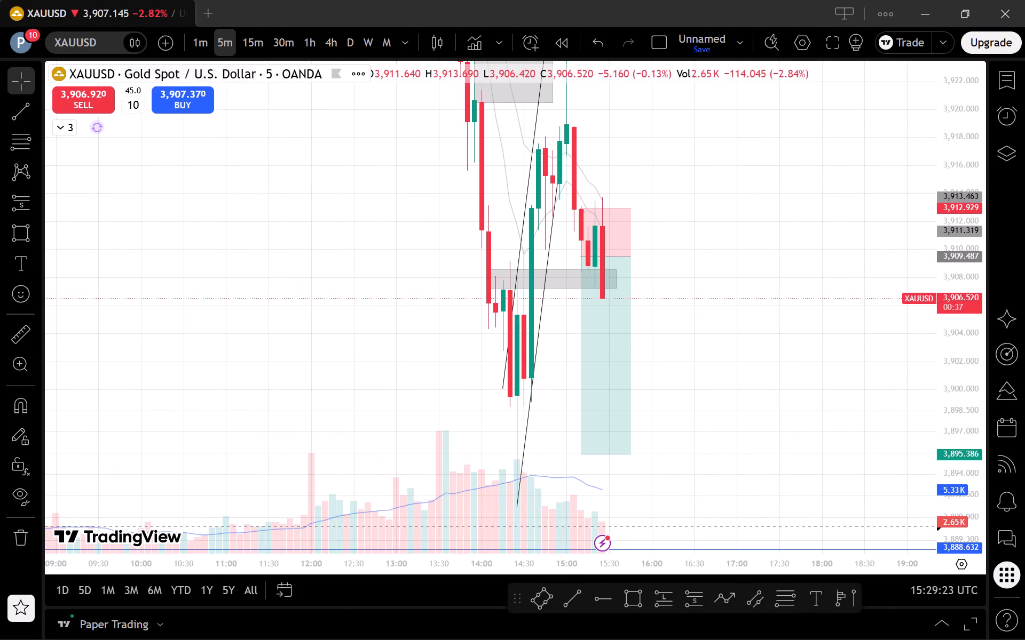
left_click(204, 37)
scroll(671, 396, "down", 2)
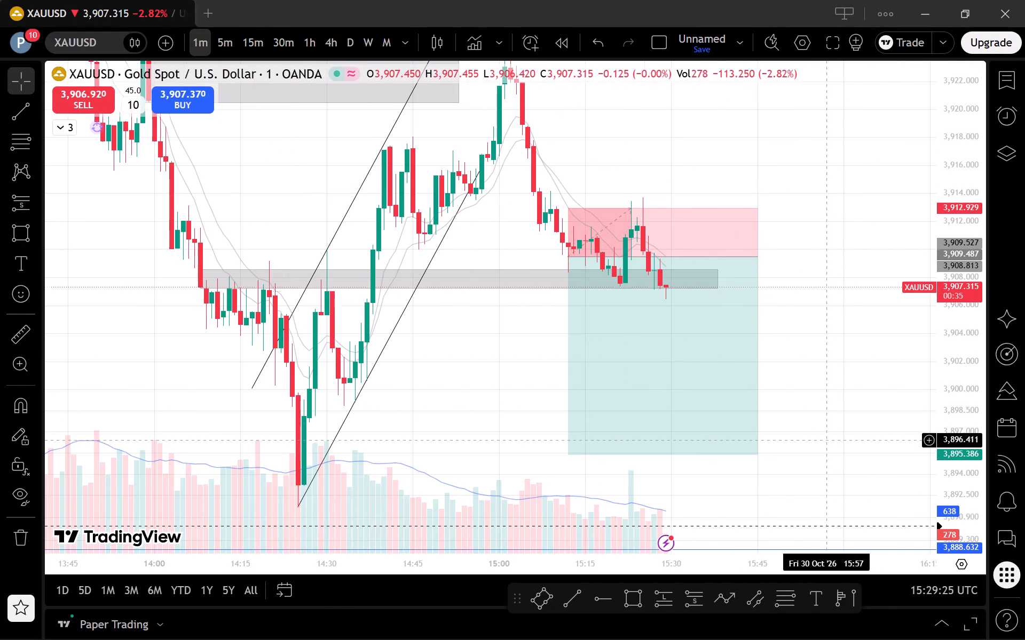
left_click_drag(810, 439, 850, 468)
left_click_drag(951, 487, 914, 372)
scroll(862, 399, "up", 2)
left_click_drag(842, 454, 860, 437)
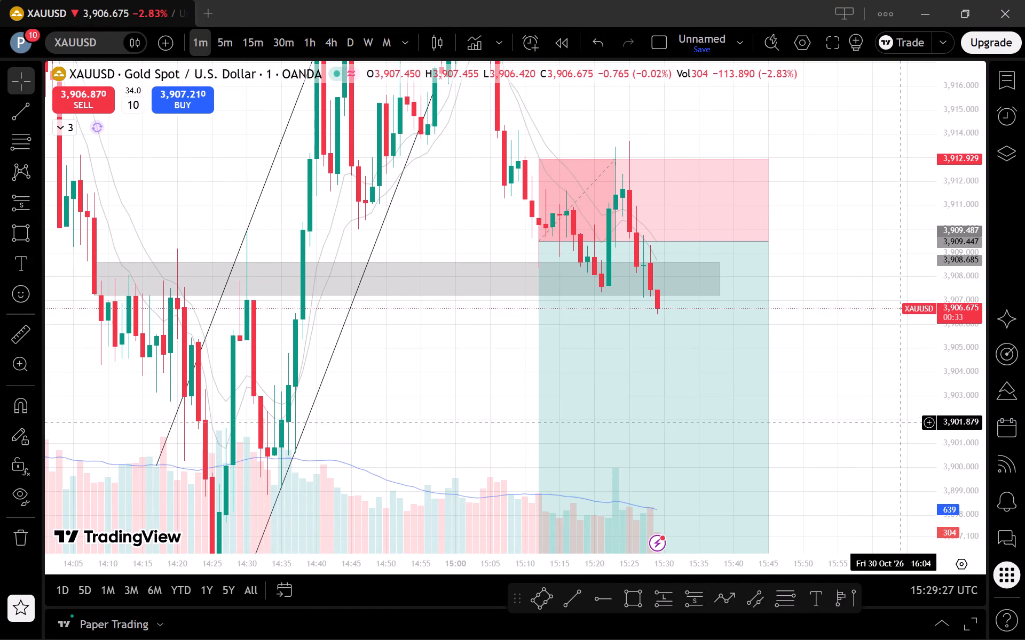
left_click_drag(943, 422, 960, 500)
scroll(844, 487, "down", 2)
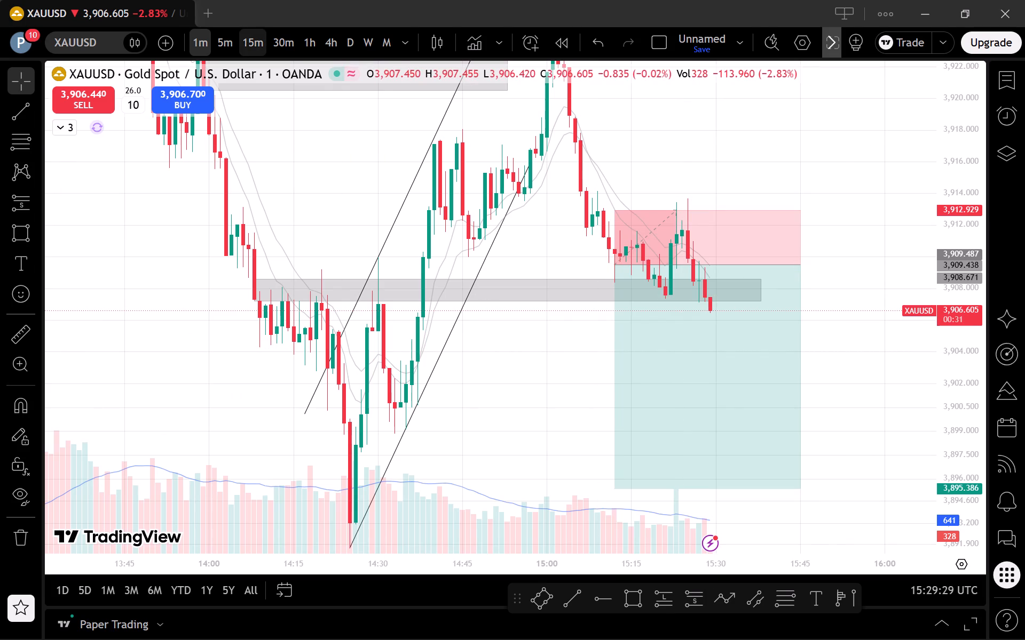
Recheck the 5-minute XAUUSD candles, then inspect the latest 1-minute candles against the short position's entry, stop and target.
left_click(228, 41)
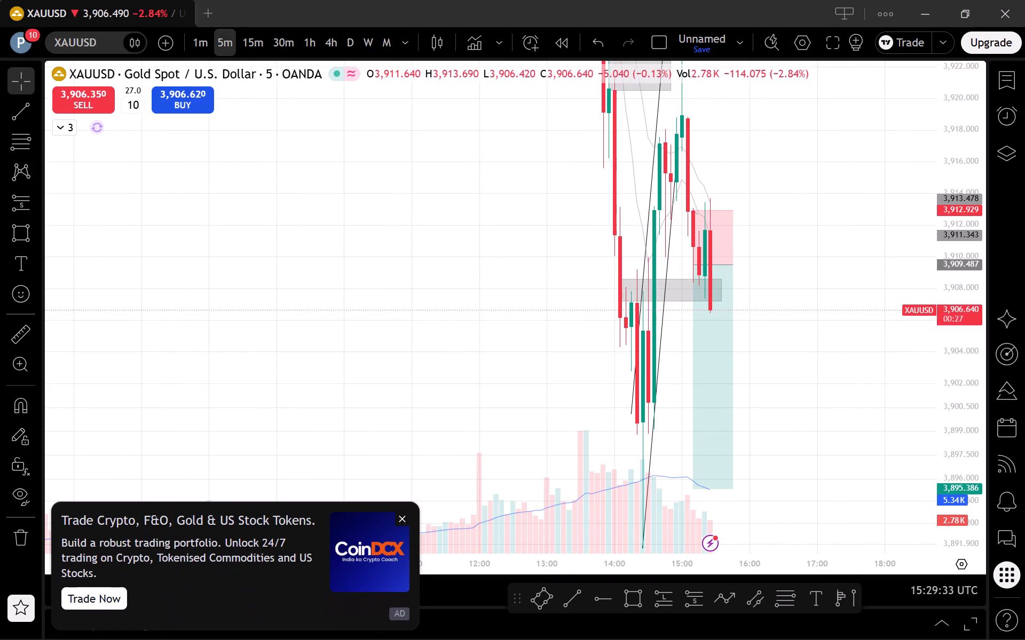
left_click(194, 41)
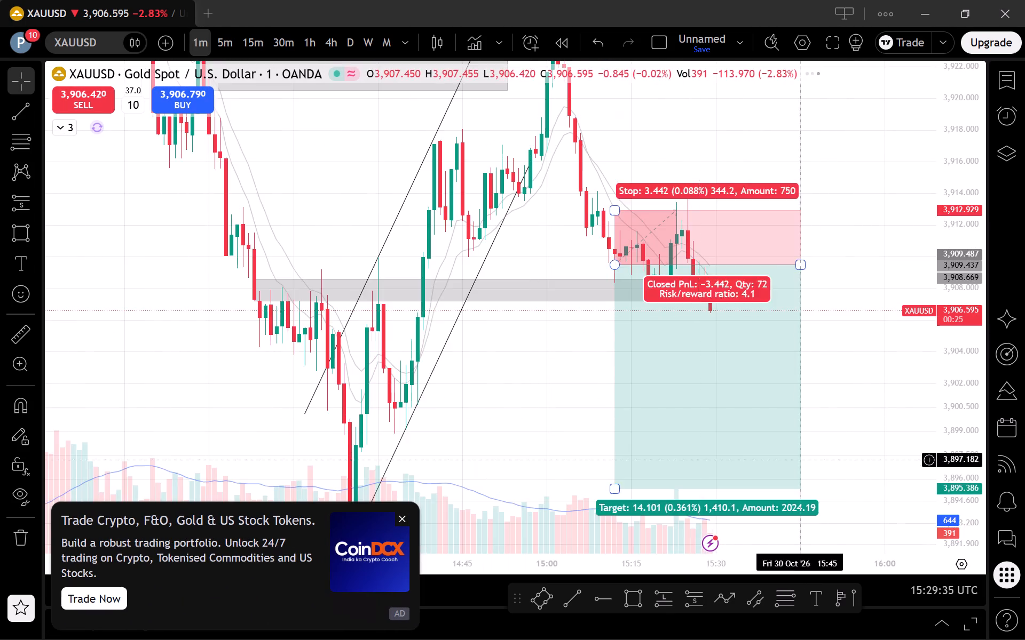
scroll(856, 482, "up", 2)
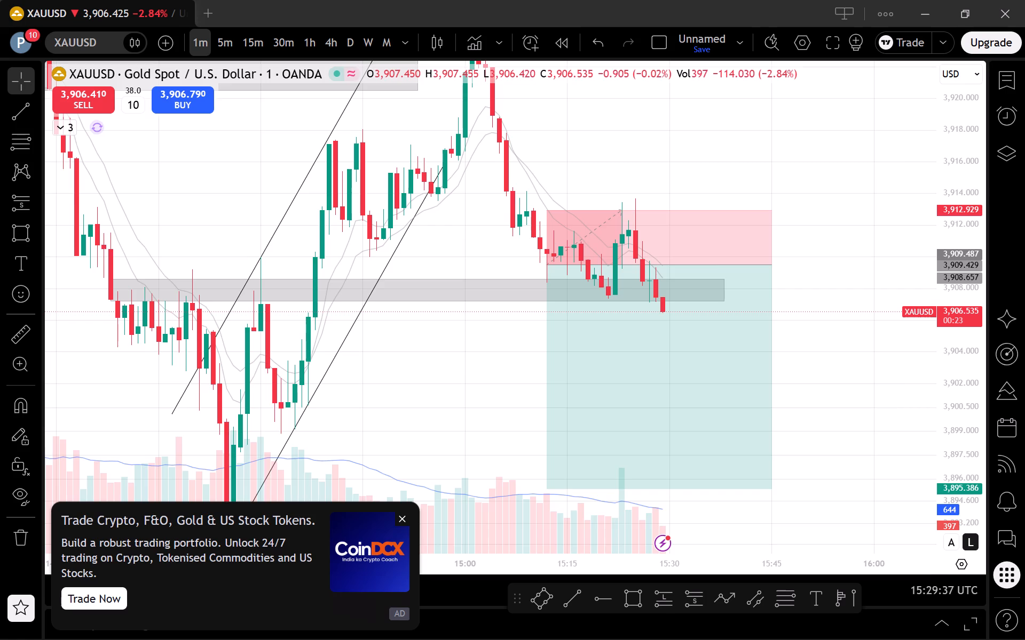
left_click_drag(964, 522, 943, 376)
left_click_drag(893, 443, 887, 418)
left_click_drag(962, 373, 968, 456)
left_click_drag(847, 470, 851, 420)
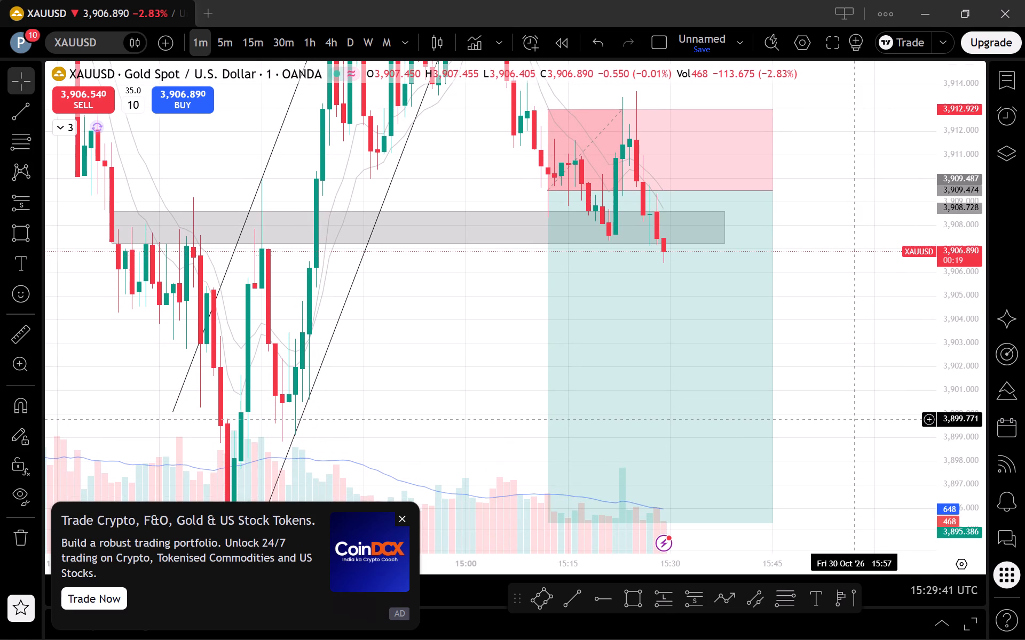
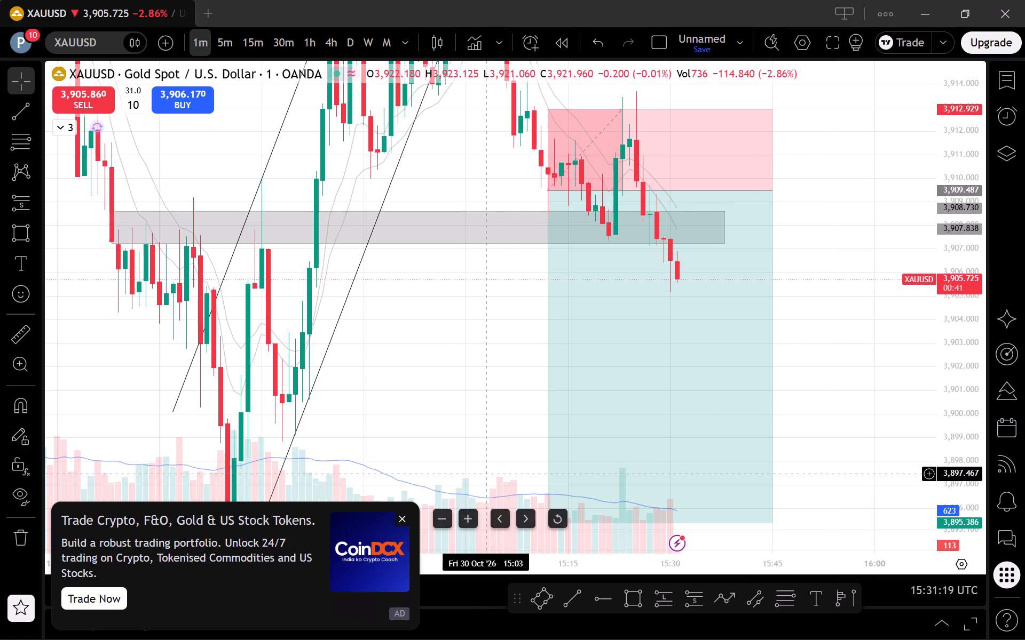
Dismiss the advert and extend the XAUUSD short position's time span to about 15:55 on the 5-minute chart.
left_click(404, 516)
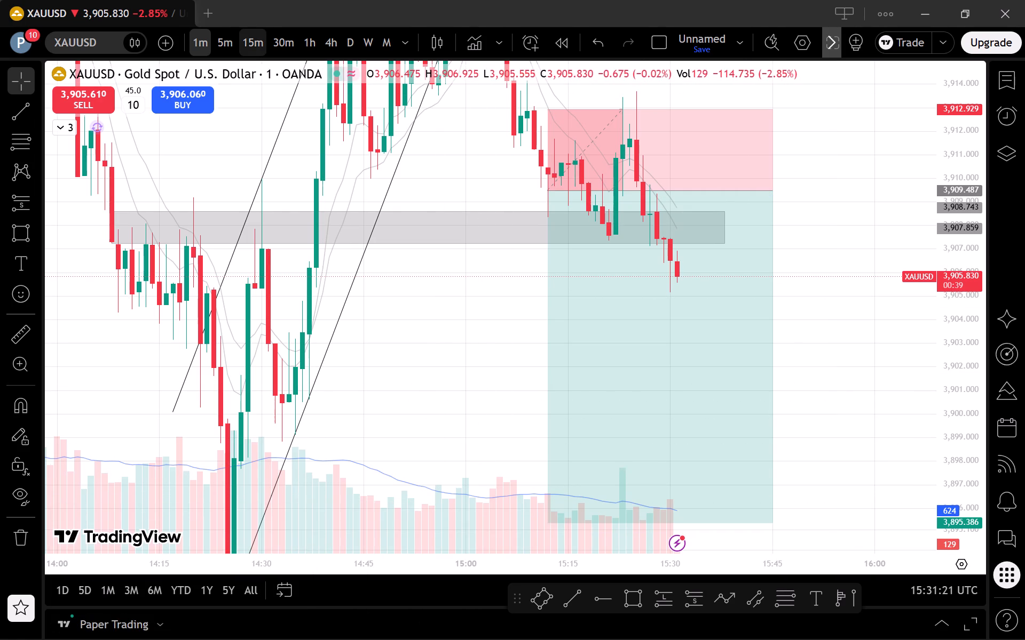
left_click(229, 33)
left_click_drag(960, 235, 978, 489)
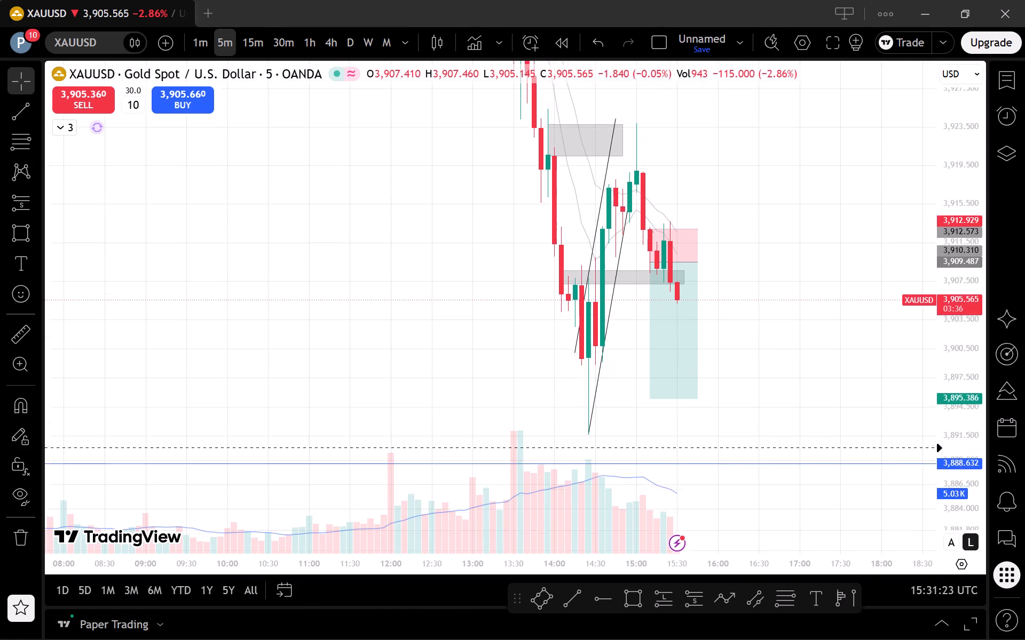
left_click_drag(978, 489, 989, 527)
left_click_drag(985, 525, 976, 517)
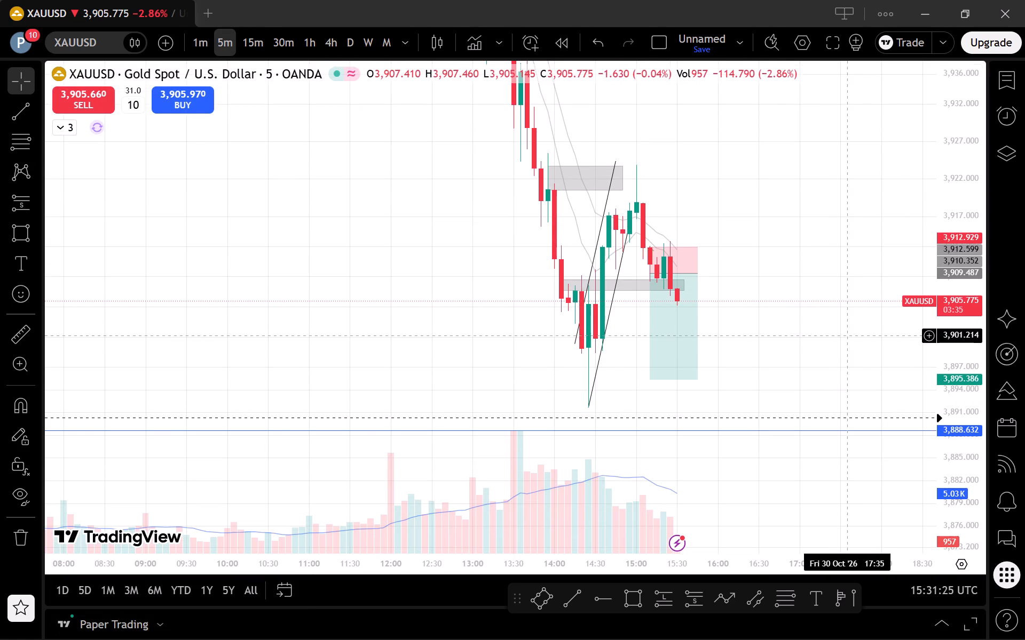
left_click_drag(696, 273, 713, 273)
left_click(790, 306)
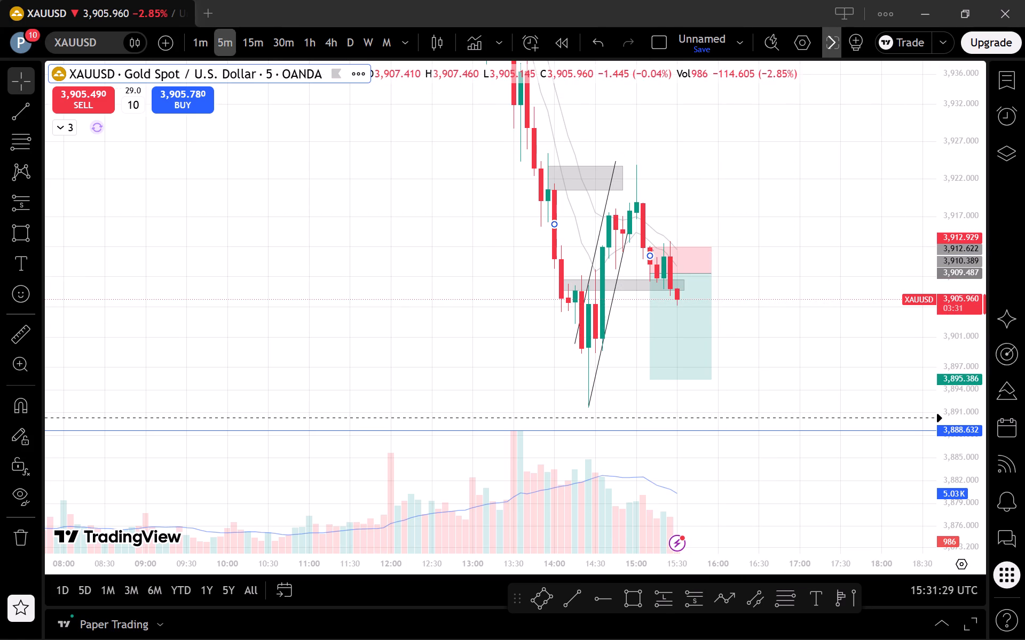
Compare the latest XAUUSD candles with the short position's entry, stop and target on the 1-minute and 5-minute charts.
left_click(201, 50)
left_click_drag(976, 487, 948, 254)
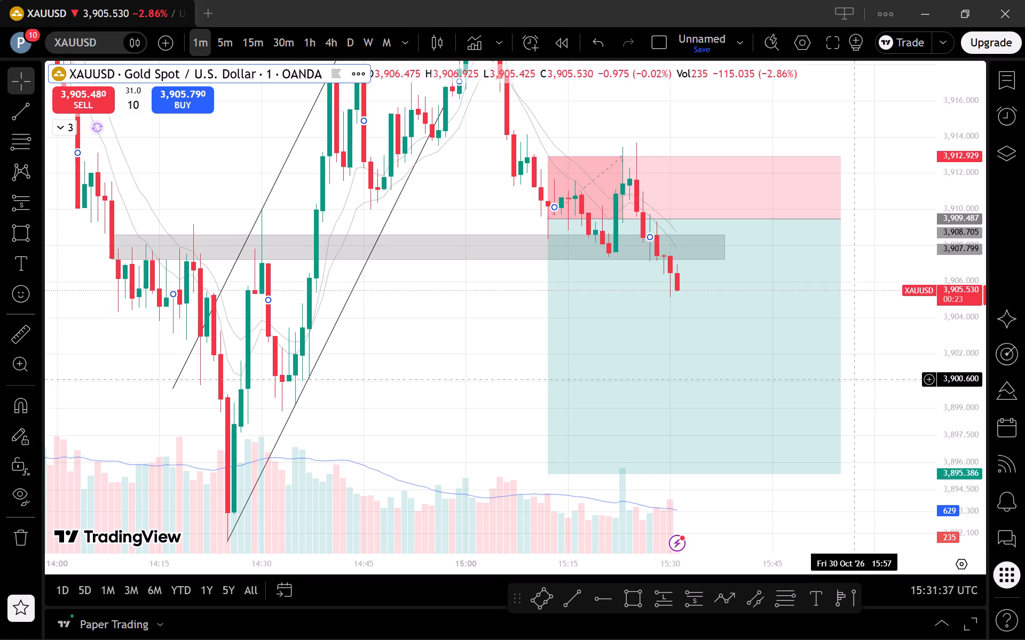
left_click(225, 39)
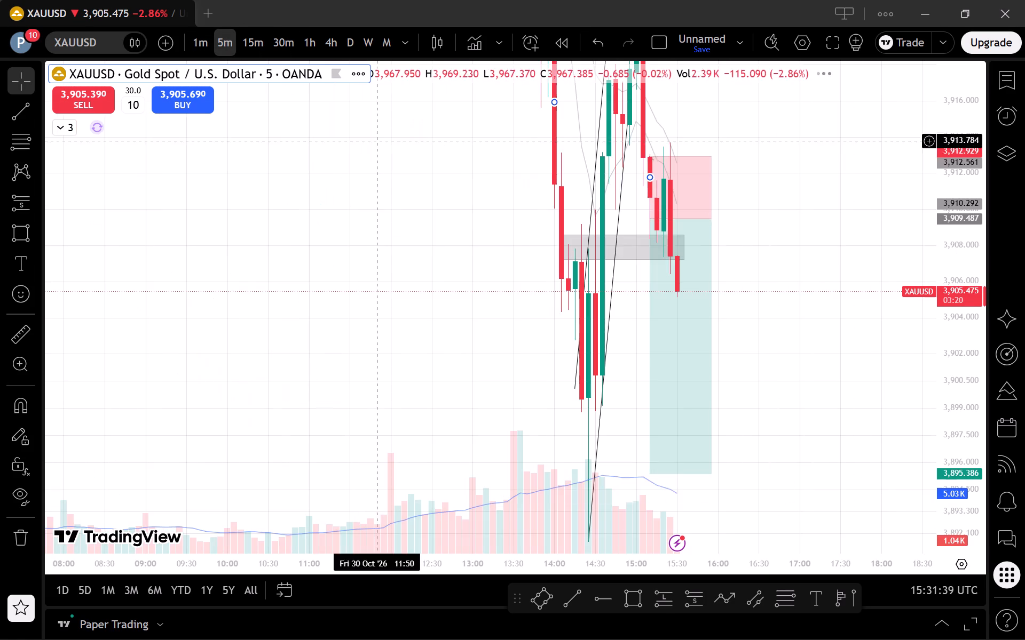
left_click_drag(960, 247, 915, 473)
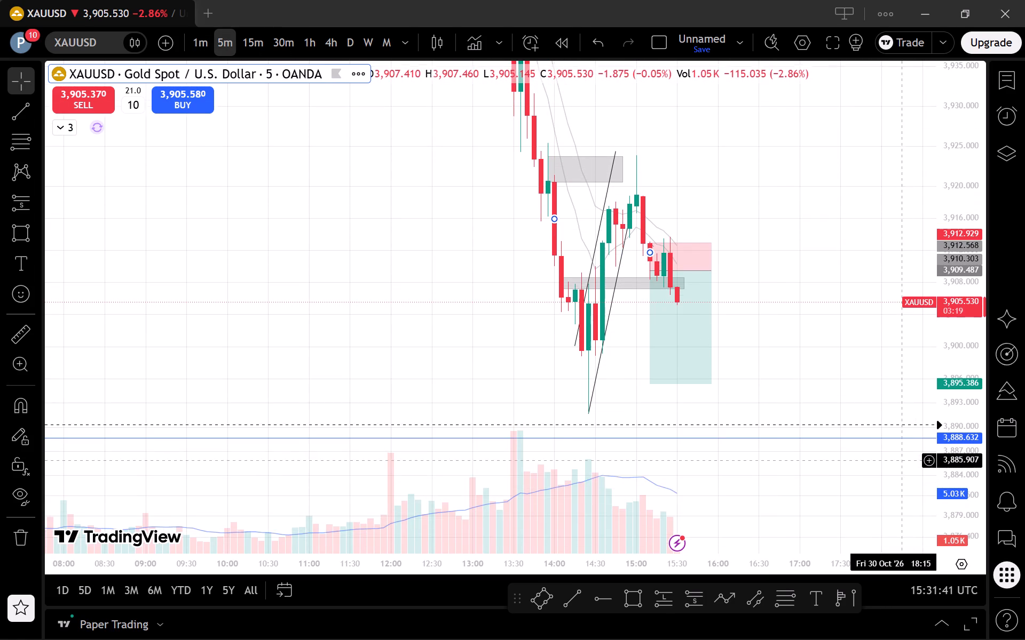
scroll(884, 469, "down", 1)
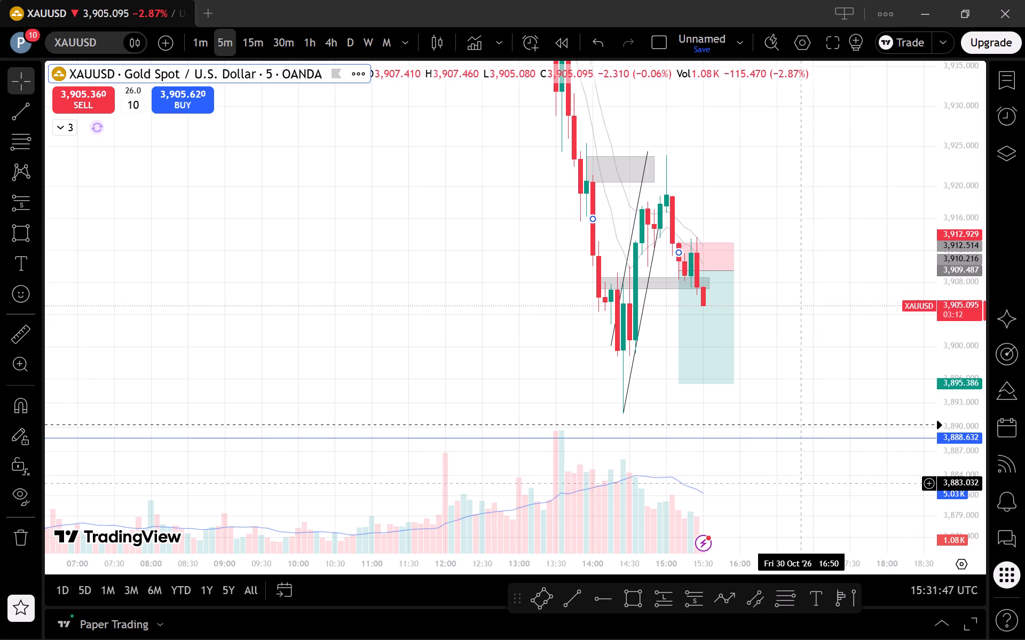
left_click(202, 43)
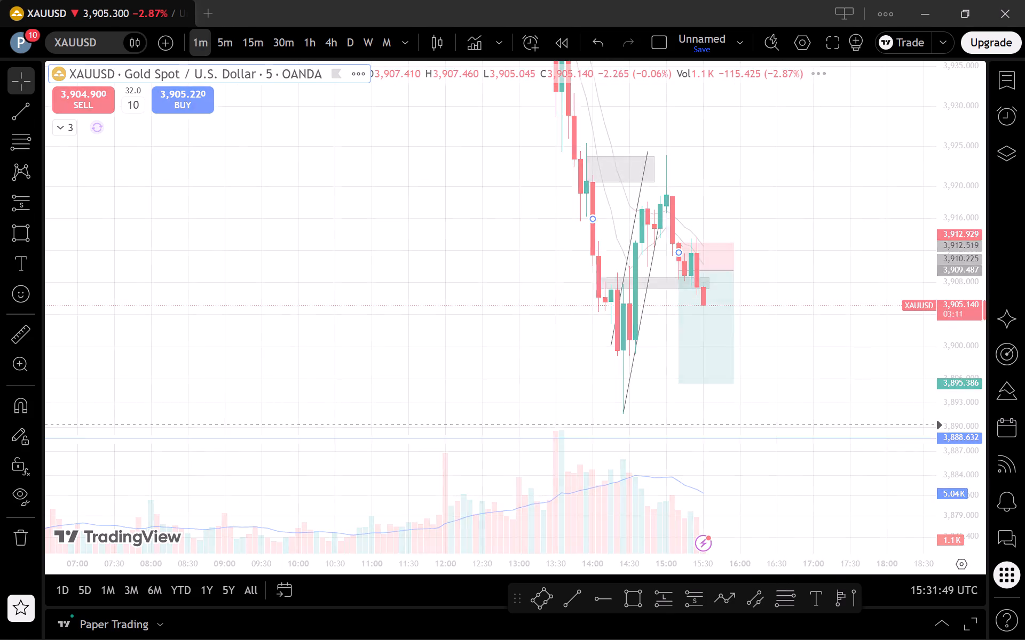
left_click(228, 44)
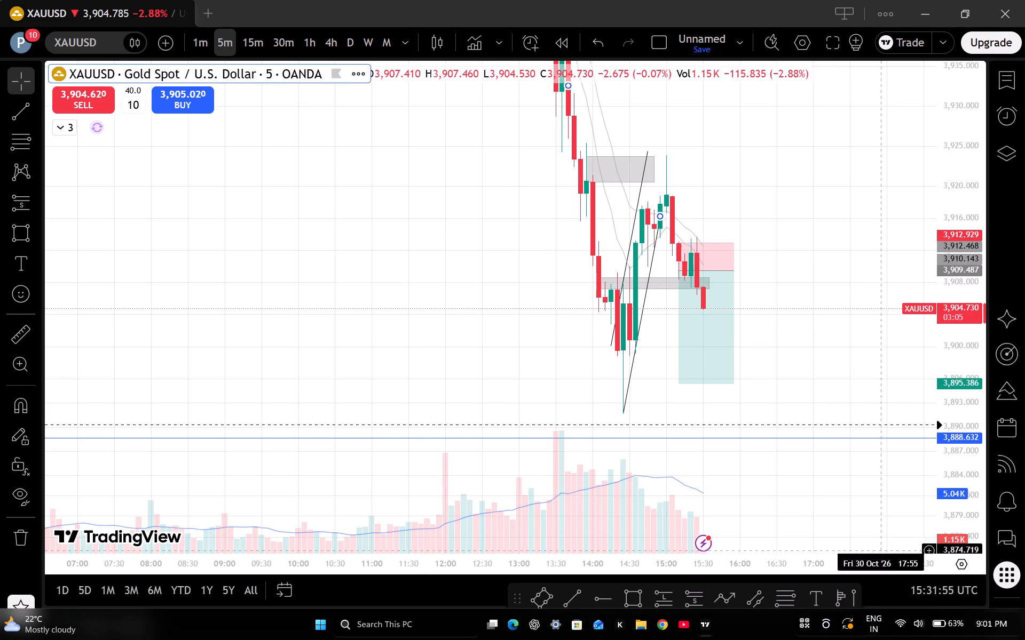
Close the TradingView window.
left_click(1009, 6)
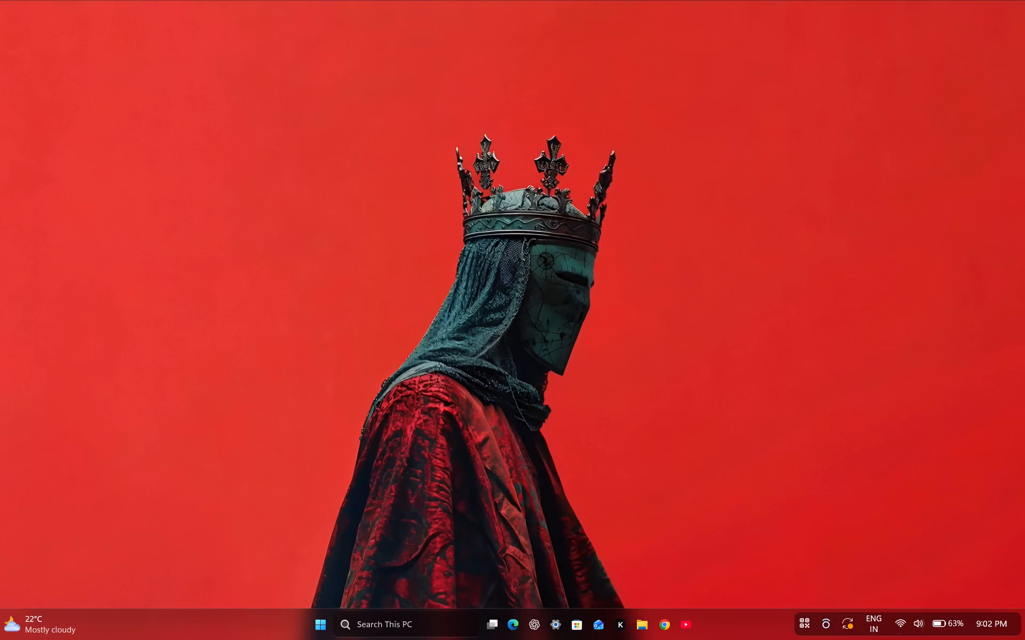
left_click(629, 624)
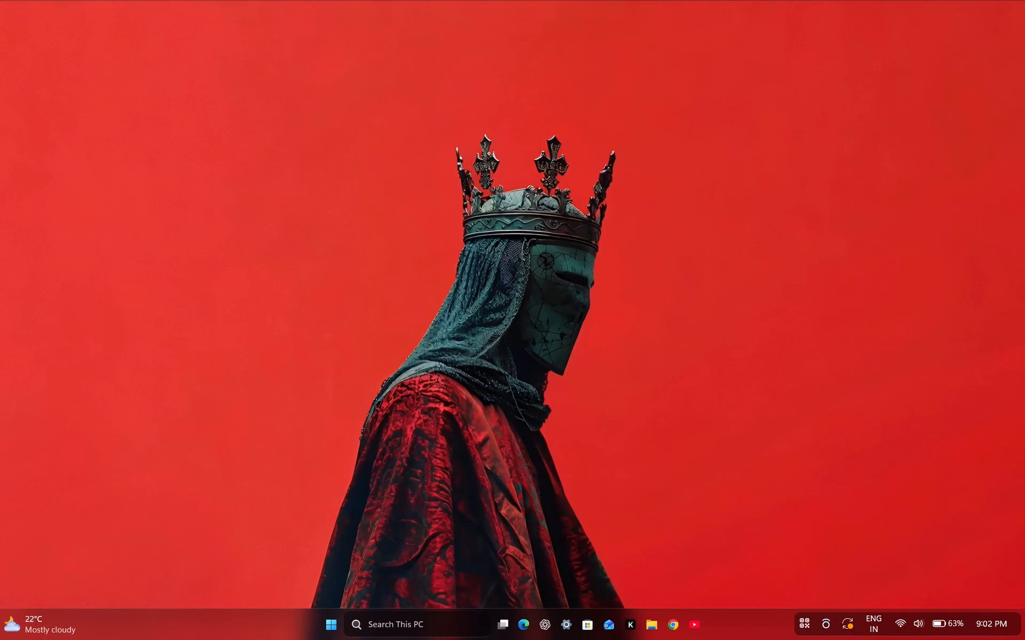